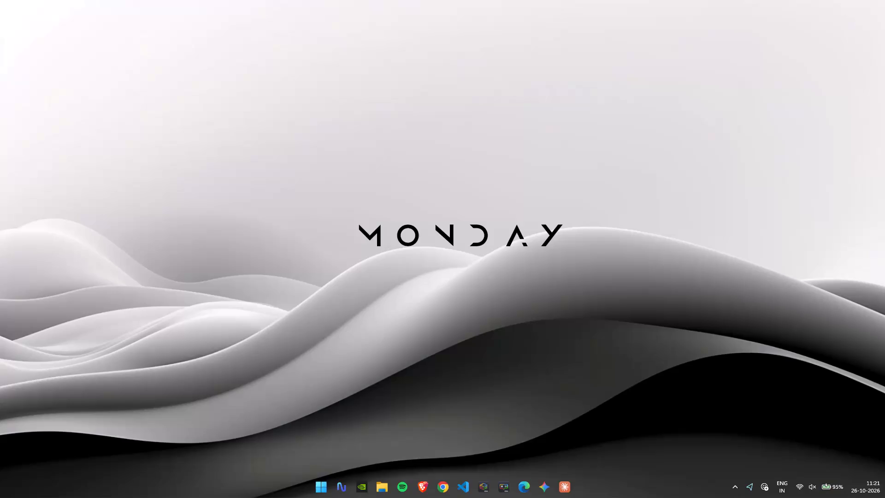
Launch CapCut and open the project 1025 (1).
{"action": "type", "text": "ca"}
{"action": "key", "text": "Return"}
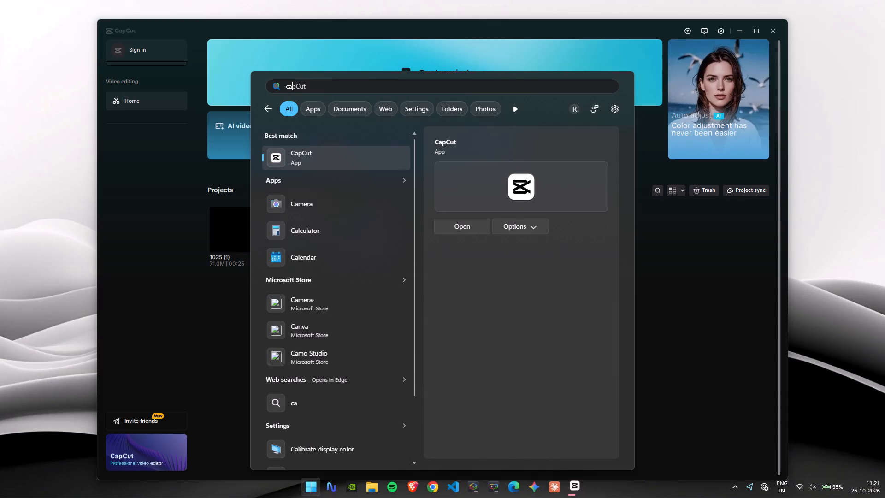
{"action": "left_click", "coordinate": [707, 334]}
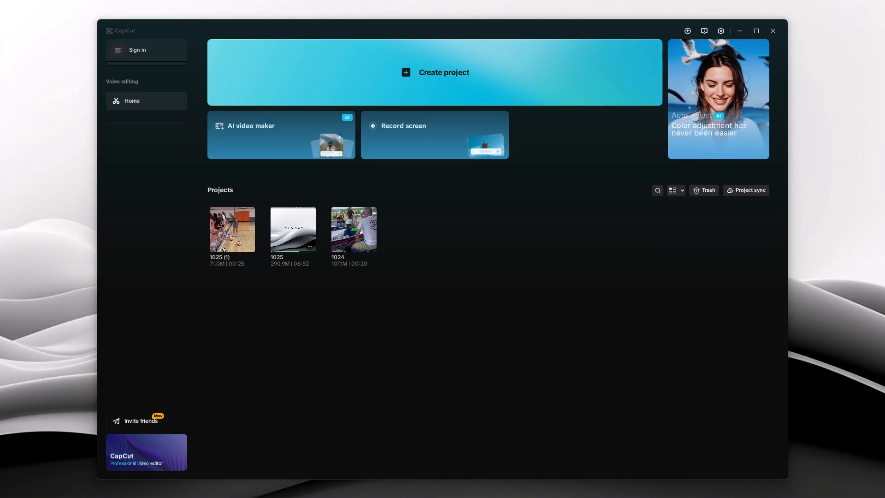
{"action": "left_click", "coordinate": [228, 232]}
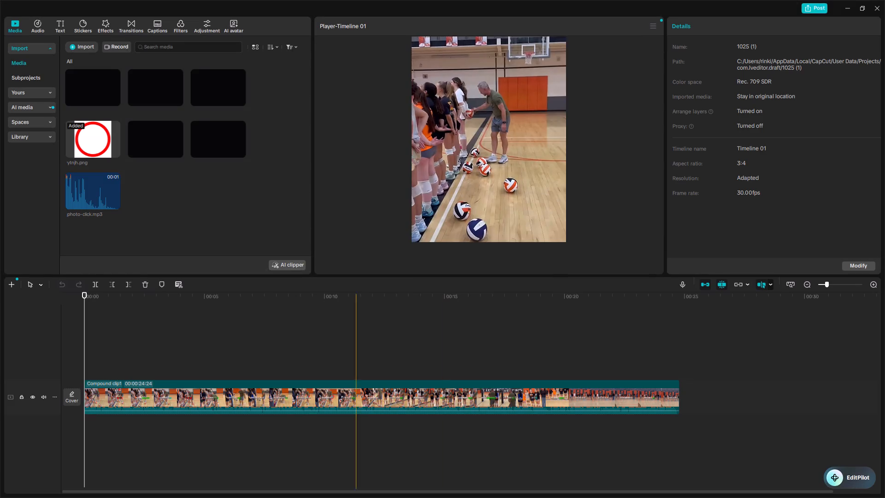
Open the compound clip's inner timeline and select the uiui.jpg arrow clip, with the playhead at the start.
{"action": "double_click", "coordinate": [296, 396]}
{"action": "scroll", "coordinate": [296, 396], "scroll_direction": "up", "scroll_amount": 1, "text": "ctrl"}
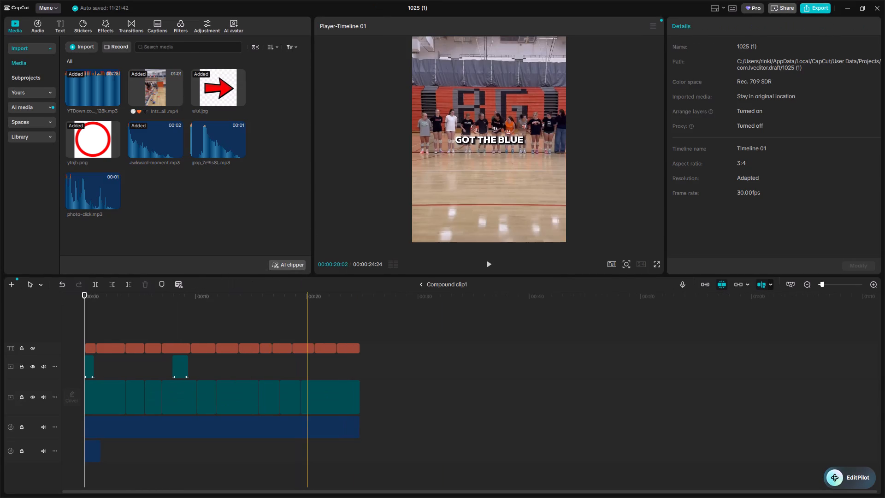
{"action": "scroll", "coordinate": [296, 396], "scroll_direction": "right", "scroll_amount": 2}
{"action": "scroll", "coordinate": [296, 396], "scroll_direction": "up", "scroll_amount": 10, "text": "ctrl"}
{"action": "scroll", "coordinate": [296, 396], "scroll_direction": "right", "scroll_amount": 9}
{"action": "scroll", "coordinate": [296, 396], "scroll_direction": "up", "scroll_amount": 4, "text": "ctrl"}
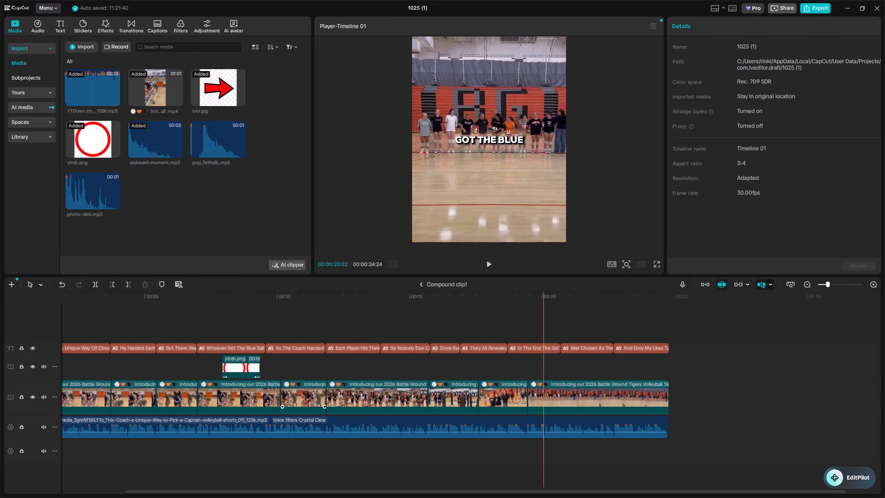
{"action": "scroll", "coordinate": [296, 396], "scroll_direction": "up", "scroll_amount": 5, "text": "ctrl"}
{"action": "scroll", "coordinate": [296, 396], "scroll_direction": "right", "scroll_amount": 7}
{"action": "left_click", "coordinate": [232, 358]}
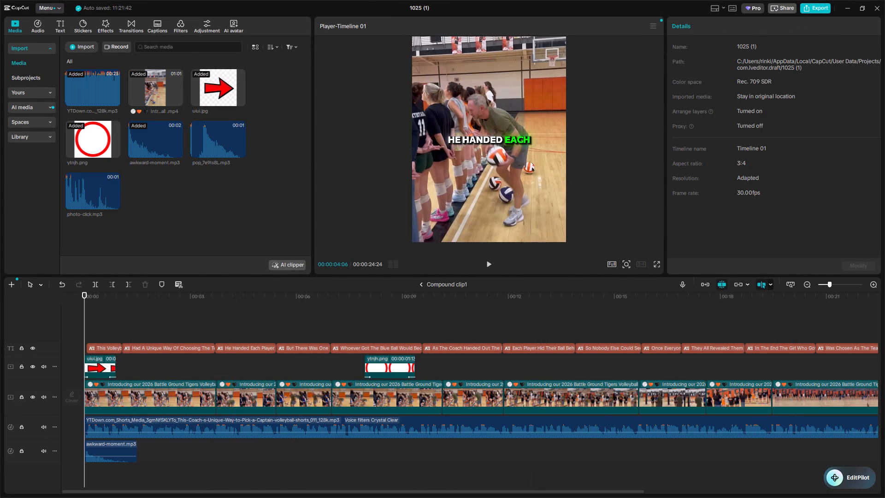
{"action": "left_click_drag", "start_coordinate": [232, 358], "coordinate": [68, 391]}
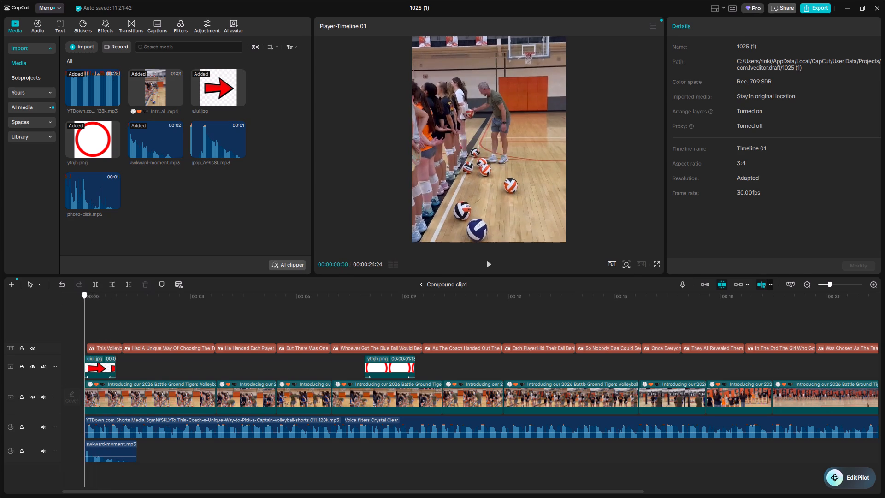
{"action": "left_click_drag", "start_coordinate": [68, 391], "coordinate": [63, 392]}
{"action": "left_click", "coordinate": [96, 358]}
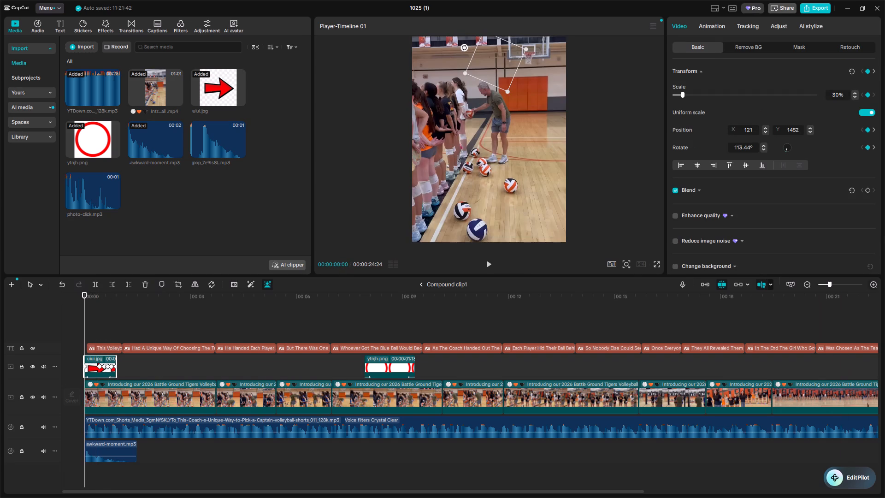
{"action": "double_click", "coordinate": [876, 282]}
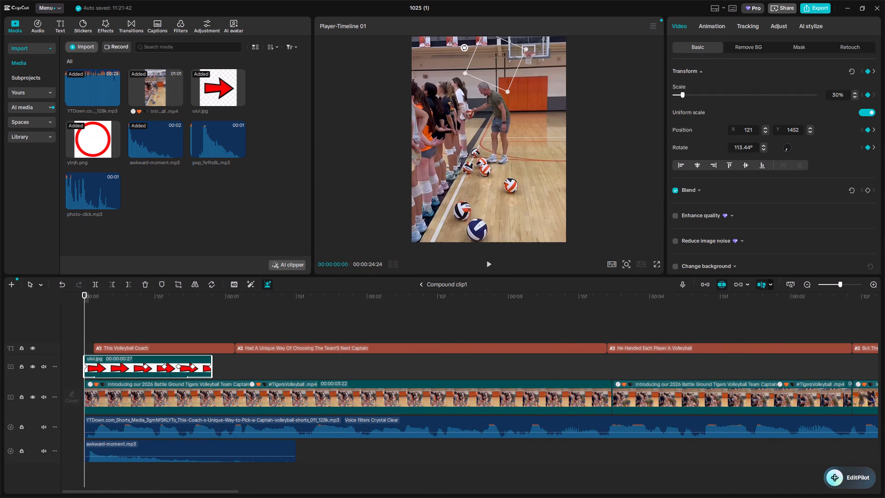
Import the diagonal red arrow image images78 from the assests folder into the project media.
{"action": "left_click", "coordinate": [87, 48]}
{"action": "scroll", "coordinate": [164, 162], "scroll_direction": "down", "scroll_amount": 4}
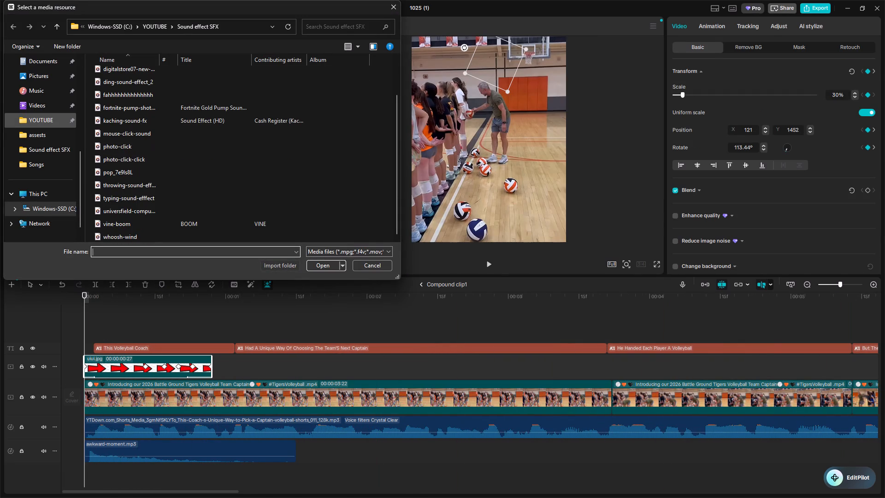
{"action": "scroll", "coordinate": [140, 192], "scroll_direction": "down", "scroll_amount": 2}
{"action": "scroll", "coordinate": [97, 139], "scroll_direction": "up", "scroll_amount": 5}
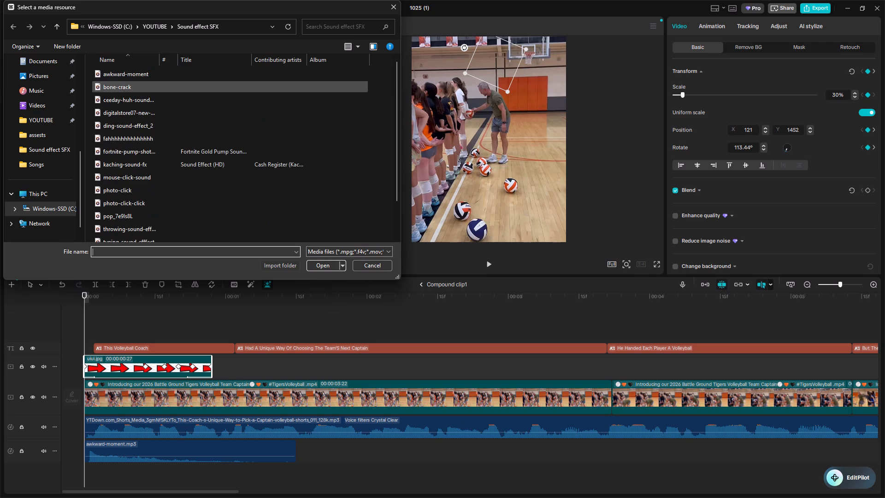
{"action": "left_click", "coordinate": [129, 78]}
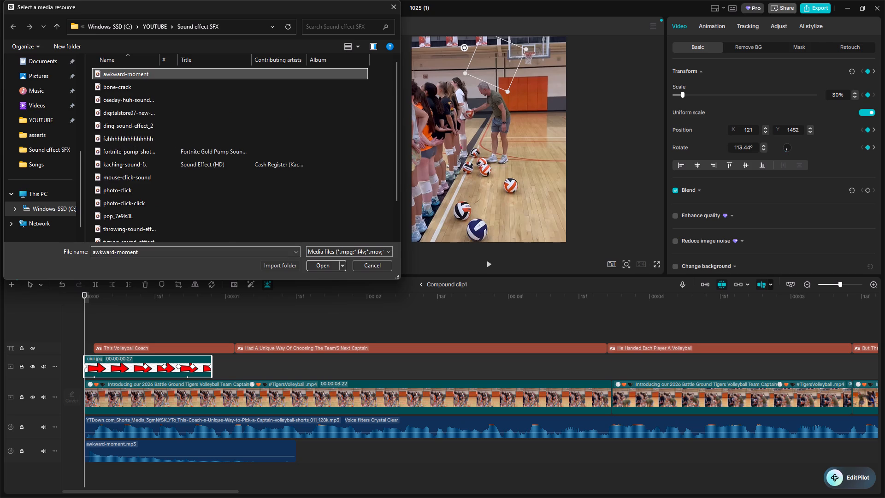
{"action": "left_click", "coordinate": [59, 130]}
{"action": "scroll", "coordinate": [221, 195], "scroll_direction": "down", "scroll_amount": 1}
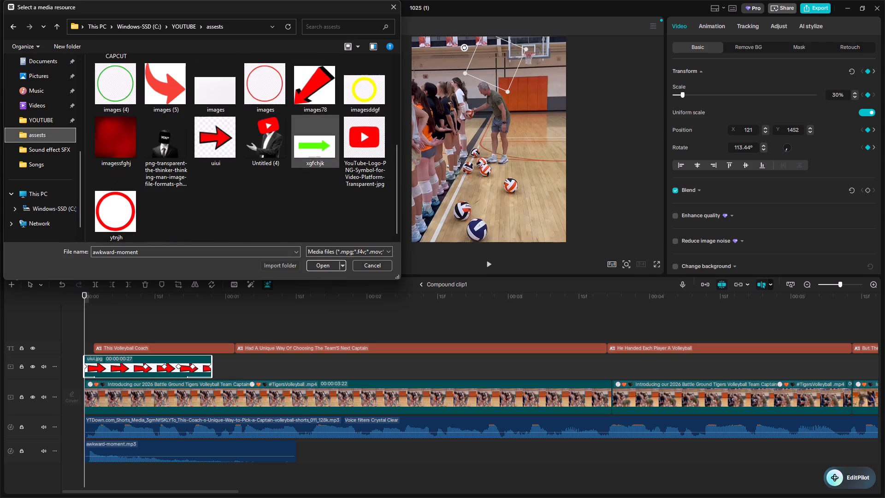
{"action": "left_click", "coordinate": [316, 91]}
{"action": "key", "text": "Return"}
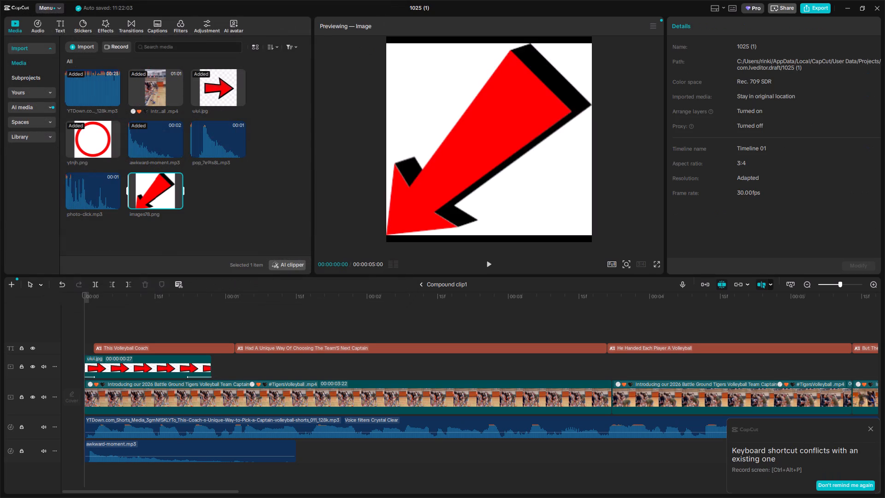
Replace the uiui.jpg clip with images78.png, using the original video effect.
{"action": "left_click_drag", "start_coordinate": [165, 184], "coordinate": [109, 369]}
{"action": "left_click", "coordinate": [465, 346]}
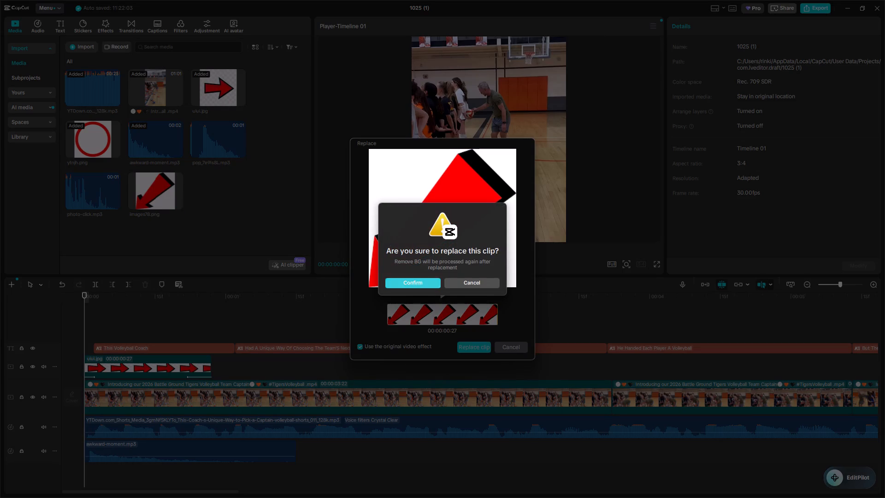
{"action": "left_click", "coordinate": [419, 286]}
Rotate the new arrow clip to about -29° at the start of the timeline.
{"action": "left_click", "coordinate": [154, 378]}
{"action": "scroll", "coordinate": [294, 380], "scroll_direction": "up", "scroll_amount": 5, "text": "ctrl"}
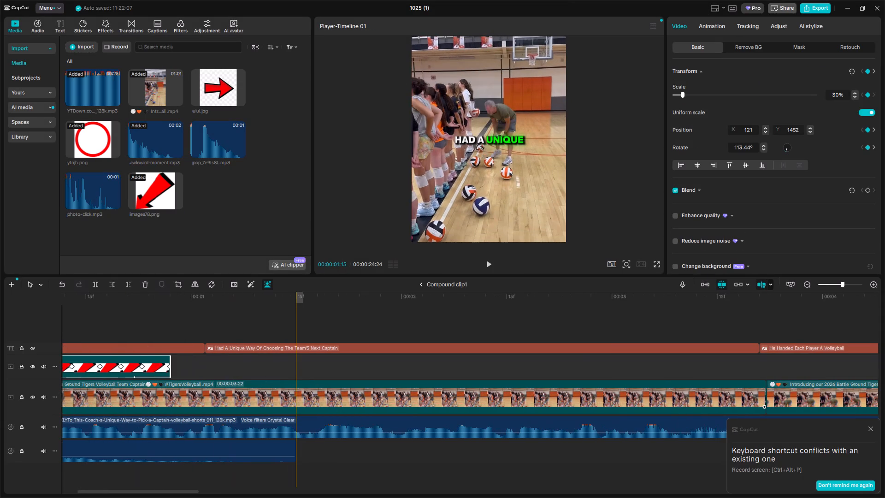
{"action": "scroll", "coordinate": [294, 380], "scroll_direction": "up", "scroll_amount": 2, "text": "ctrl"}
{"action": "scroll", "coordinate": [294, 380], "scroll_direction": "right", "scroll_amount": 4}
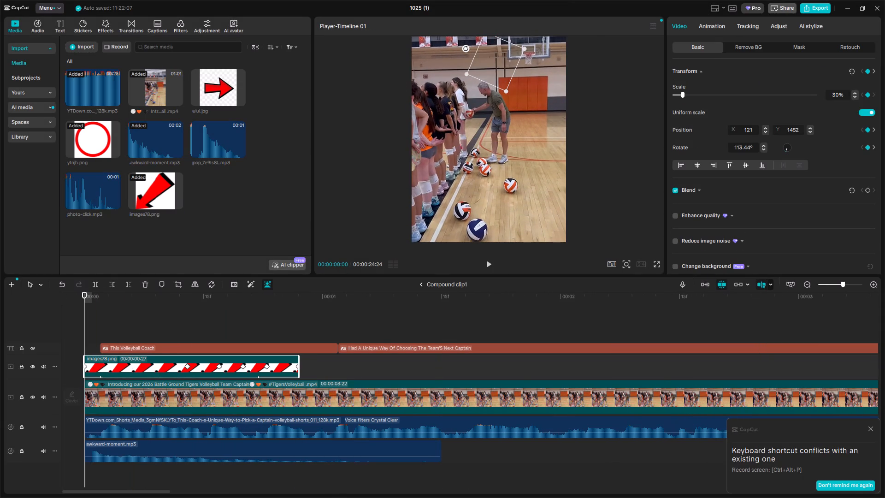
{"action": "left_click_drag", "start_coordinate": [468, 48], "coordinate": [449, 122]}
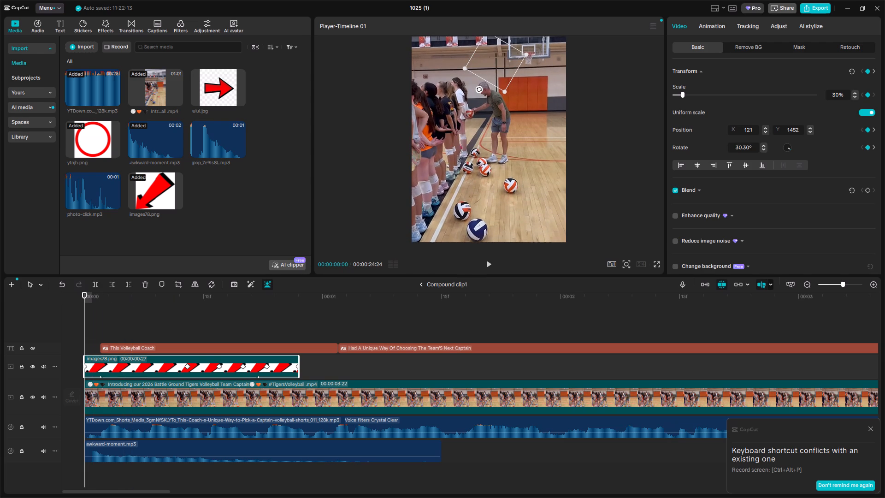
{"action": "left_click_drag", "start_coordinate": [478, 89], "coordinate": [545, 165]}
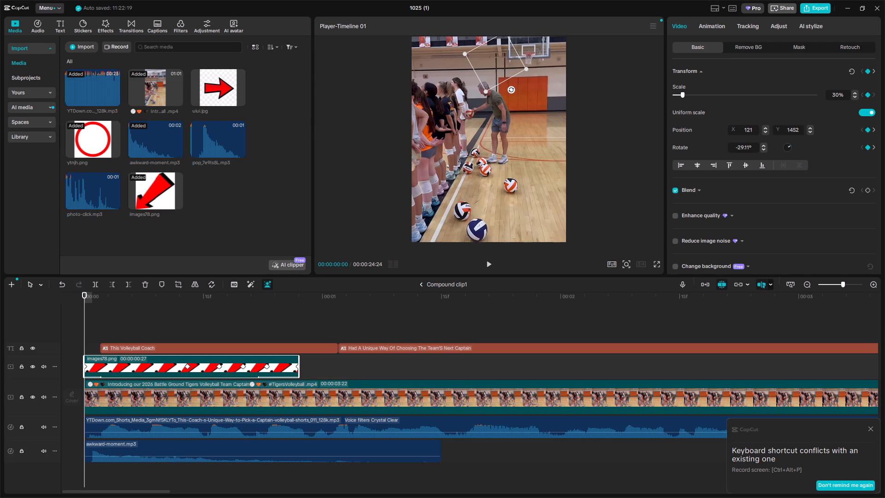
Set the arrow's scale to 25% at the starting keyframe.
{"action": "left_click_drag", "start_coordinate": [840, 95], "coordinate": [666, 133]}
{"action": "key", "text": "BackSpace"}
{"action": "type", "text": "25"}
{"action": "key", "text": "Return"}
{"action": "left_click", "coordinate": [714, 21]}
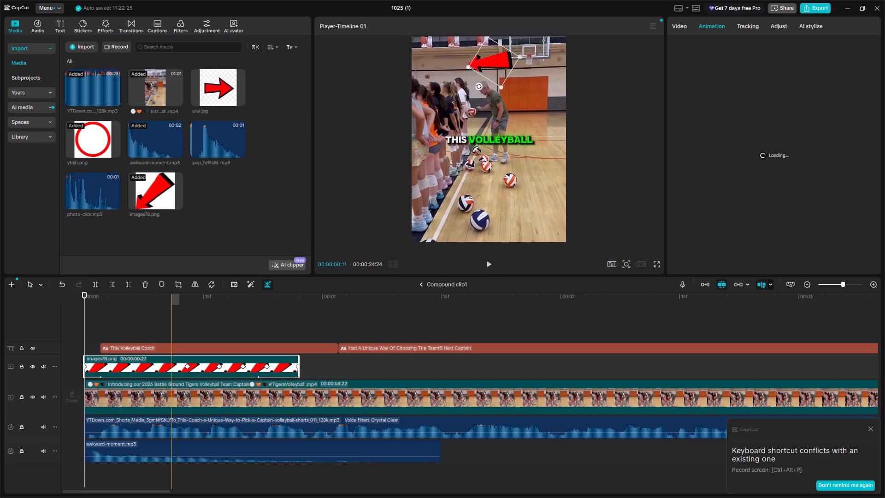
Rotate the arrow to about -21° at its keyframe at 00:00:00:13 so it points down at the coach.
{"action": "left_click", "coordinate": [184, 366]}
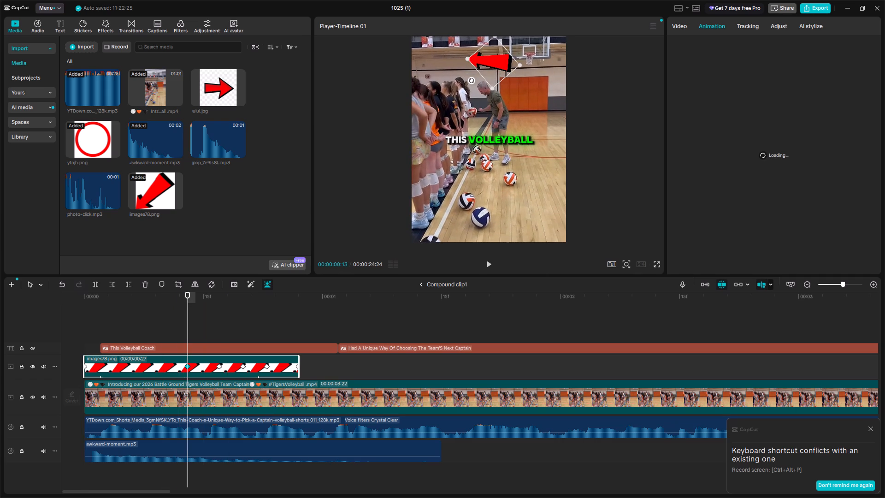
{"action": "left_click_drag", "start_coordinate": [470, 81], "coordinate": [508, 115]}
Set the arrow's scale to 20% at the 00:00:00:13 keyframe.
{"action": "left_click", "coordinate": [673, 25]}
{"action": "left_click_drag", "start_coordinate": [837, 95], "coordinate": [806, 95]}
{"action": "key", "text": "Right"}
{"action": "key", "text": "Right"}
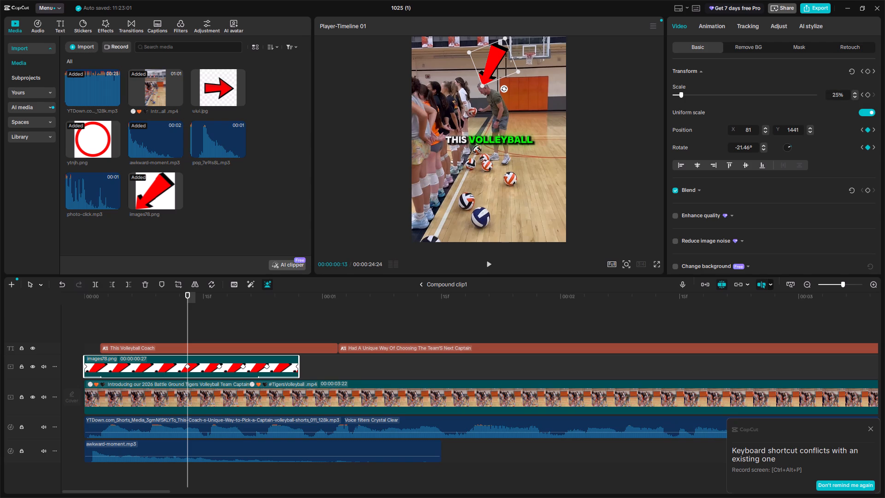
{"action": "key", "text": "BackSpace"}
{"action": "key", "text": "0"}
{"action": "key", "text": "Return"}
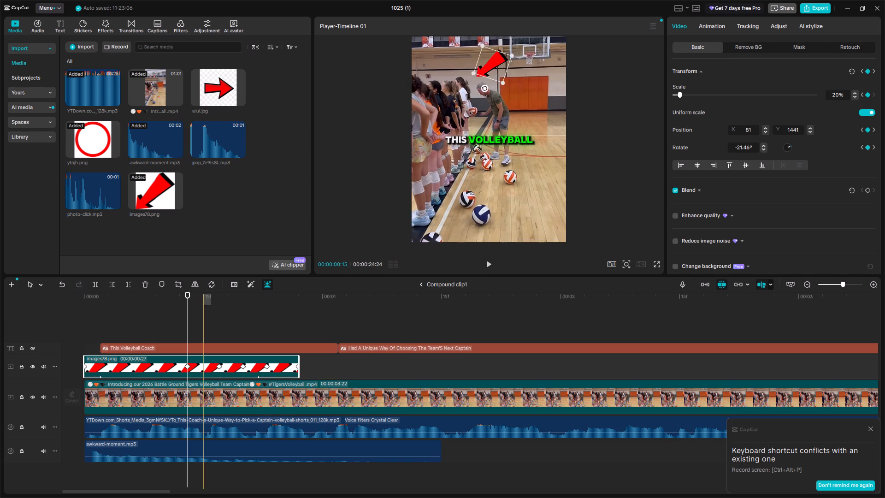
Set the arrow's scale to 20% at the starting keyframe.
{"action": "left_click_drag", "start_coordinate": [188, 308], "coordinate": [7, 351]}
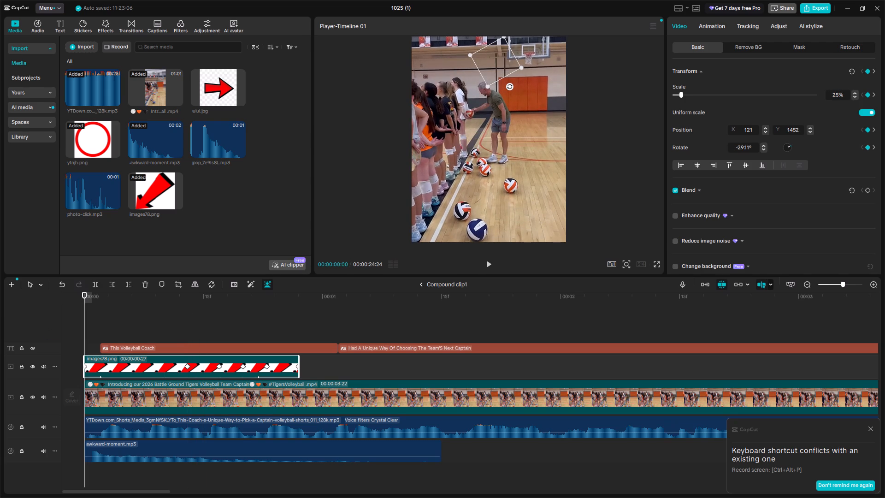
{"action": "left_click", "coordinate": [836, 95]}
{"action": "key", "text": "Right"}
{"action": "key", "text": "BackSpace"}
{"action": "key", "text": "0"}
{"action": "key", "text": "Return"}
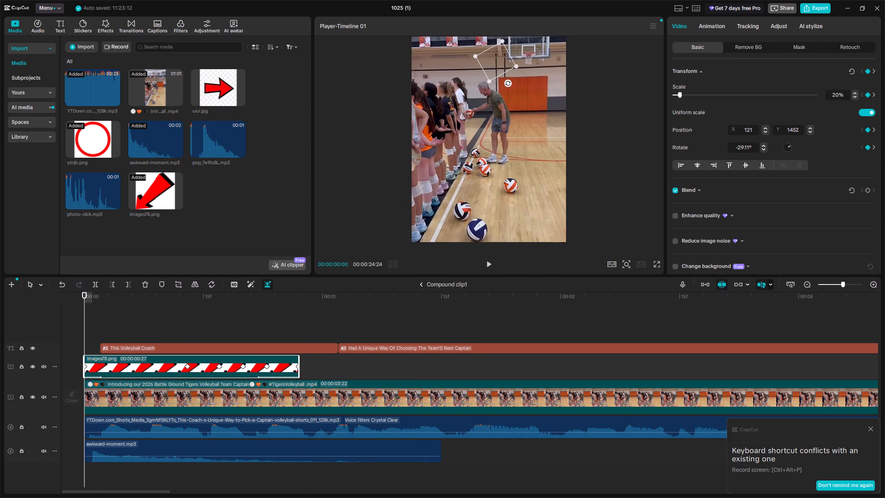
Adjust the arrow's rotation at the starting keyframe to about -21°.
{"action": "left_click_drag", "start_coordinate": [507, 84], "coordinate": [503, 84]}
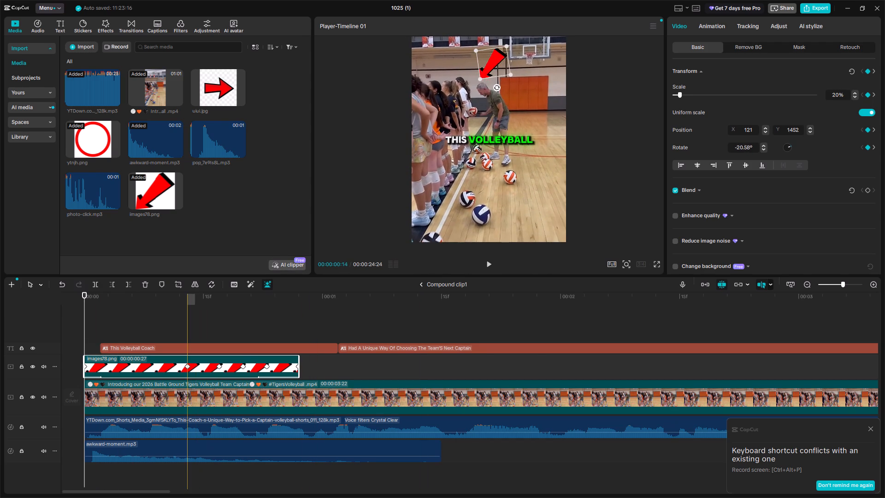
Rotate the arrow to about -23° at its keyframe at 00:00:00:17.
{"action": "left_click", "coordinate": [188, 366]}
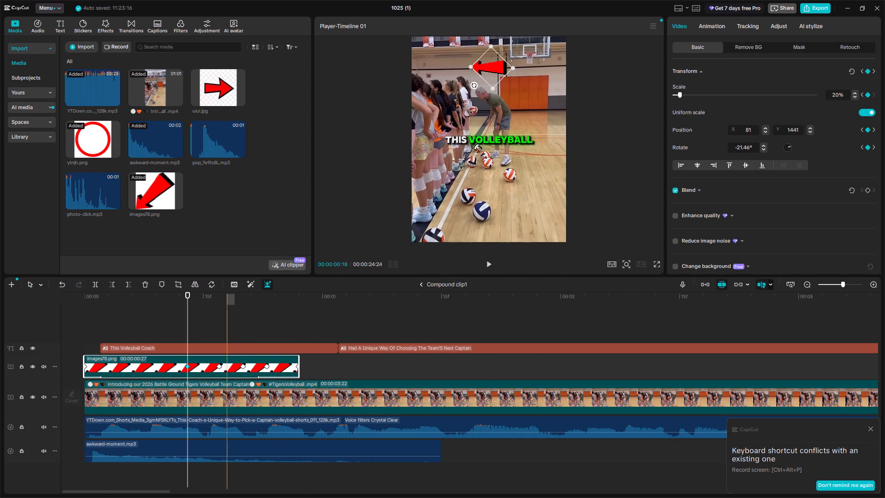
{"action": "left_click", "coordinate": [220, 365]}
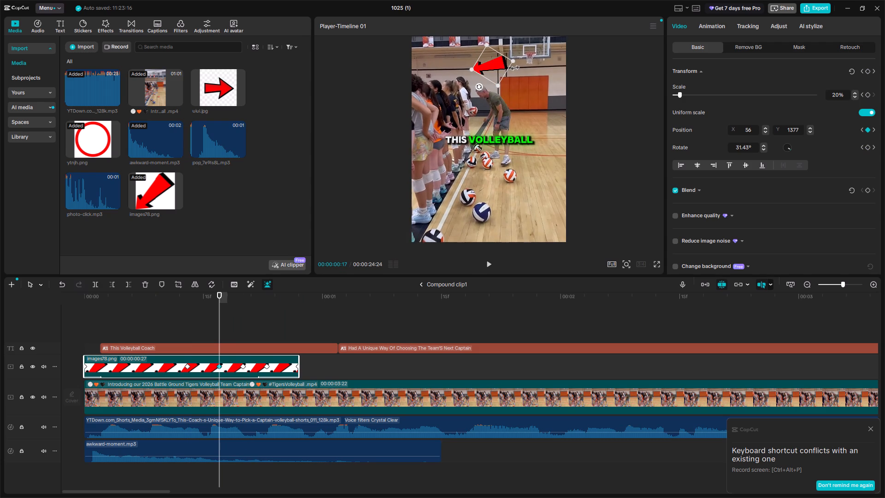
{"action": "left_click_drag", "start_coordinate": [477, 86], "coordinate": [503, 107]}
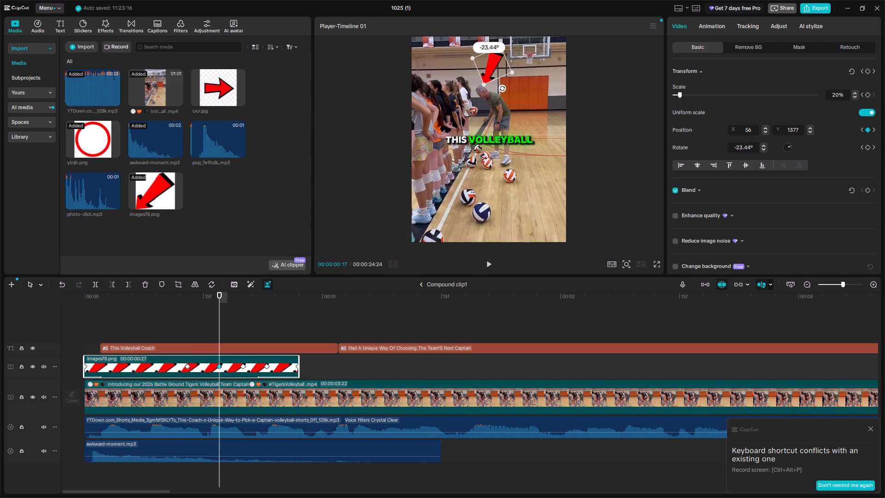
{"action": "left_click_drag", "start_coordinate": [503, 107], "coordinate": [502, 106]}
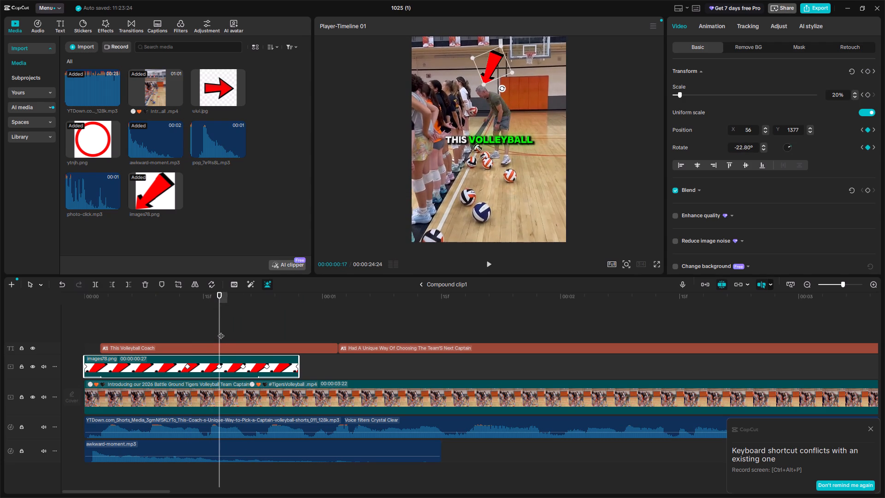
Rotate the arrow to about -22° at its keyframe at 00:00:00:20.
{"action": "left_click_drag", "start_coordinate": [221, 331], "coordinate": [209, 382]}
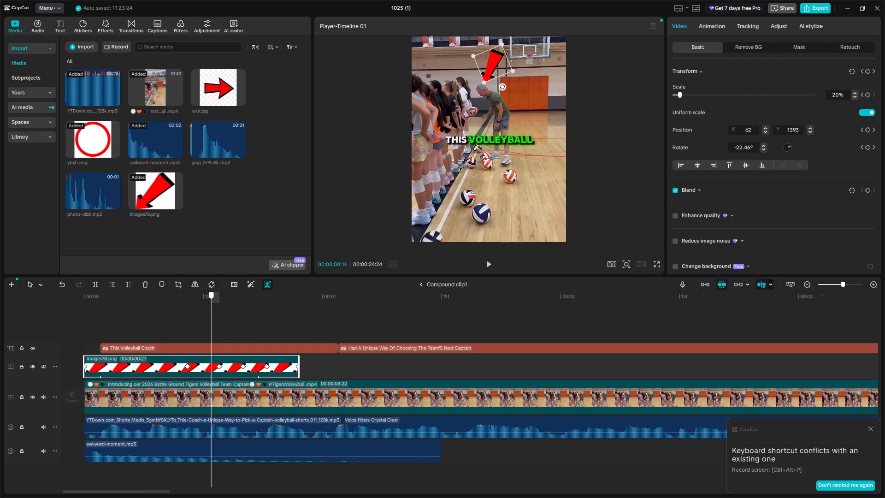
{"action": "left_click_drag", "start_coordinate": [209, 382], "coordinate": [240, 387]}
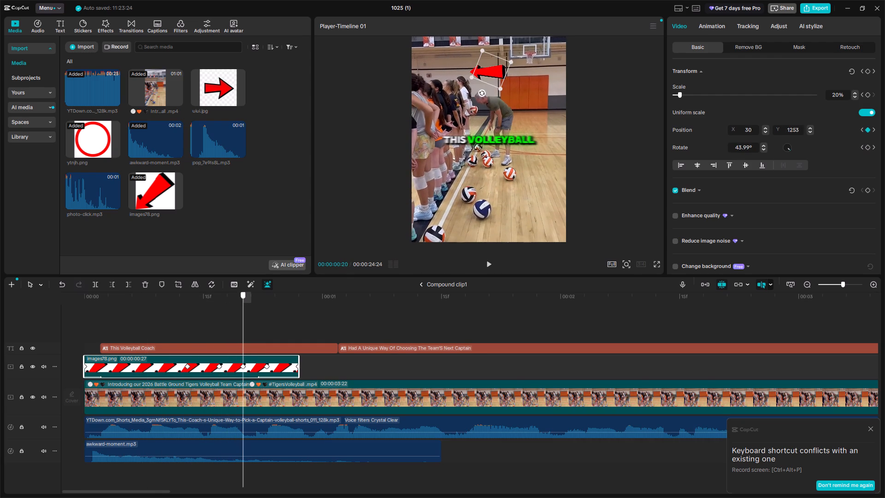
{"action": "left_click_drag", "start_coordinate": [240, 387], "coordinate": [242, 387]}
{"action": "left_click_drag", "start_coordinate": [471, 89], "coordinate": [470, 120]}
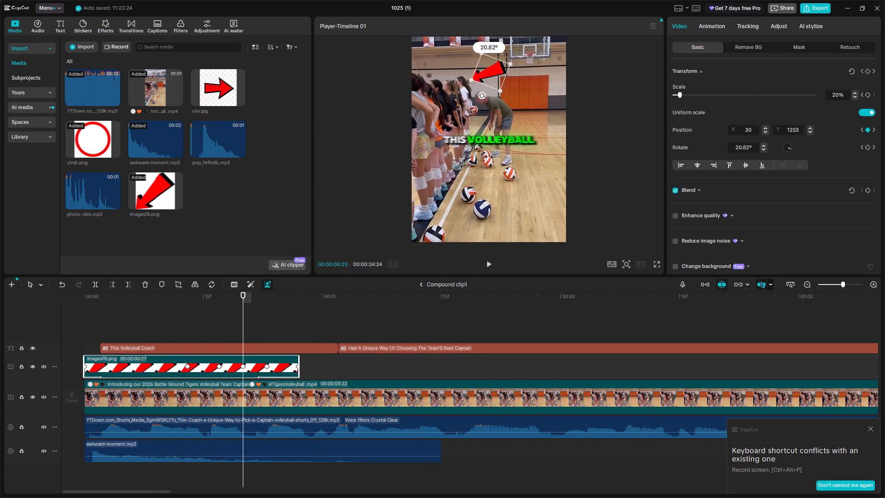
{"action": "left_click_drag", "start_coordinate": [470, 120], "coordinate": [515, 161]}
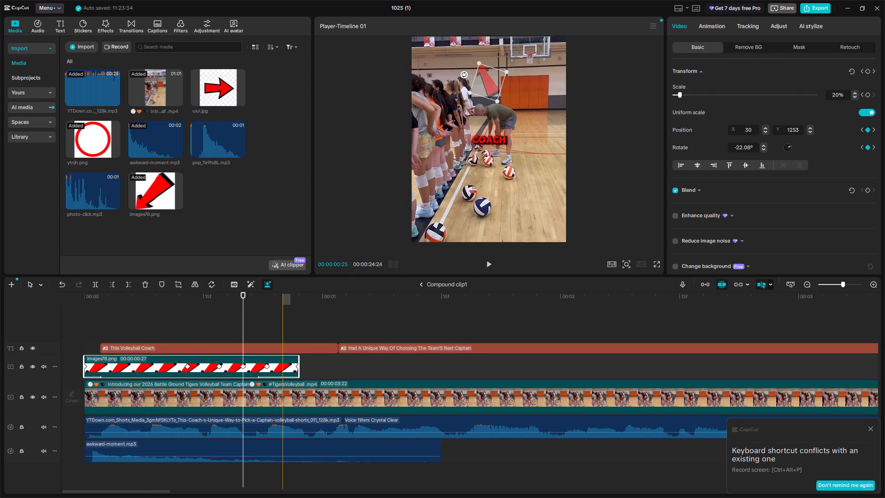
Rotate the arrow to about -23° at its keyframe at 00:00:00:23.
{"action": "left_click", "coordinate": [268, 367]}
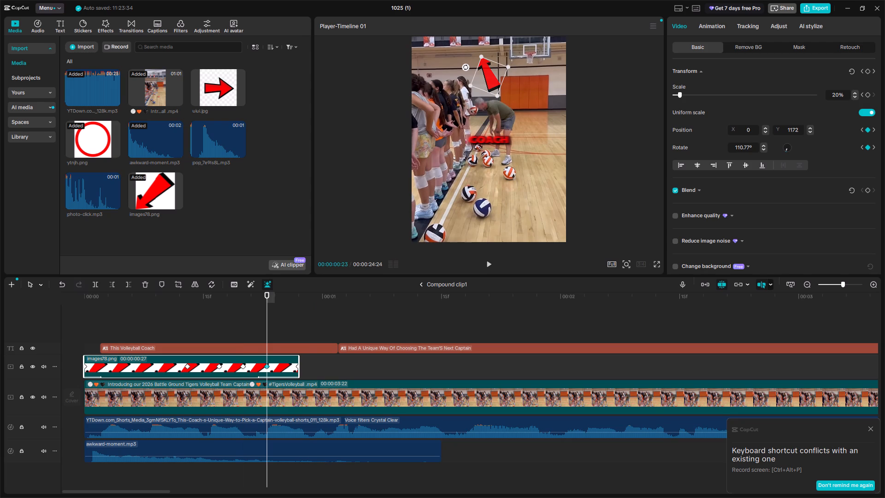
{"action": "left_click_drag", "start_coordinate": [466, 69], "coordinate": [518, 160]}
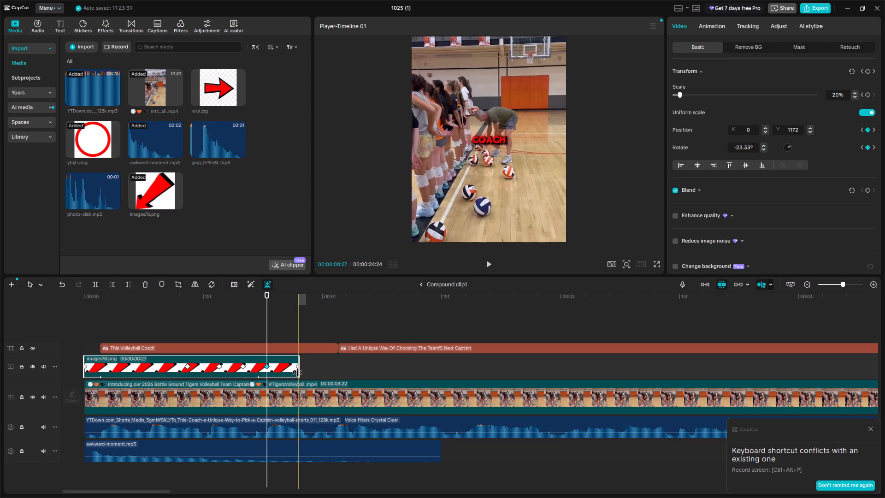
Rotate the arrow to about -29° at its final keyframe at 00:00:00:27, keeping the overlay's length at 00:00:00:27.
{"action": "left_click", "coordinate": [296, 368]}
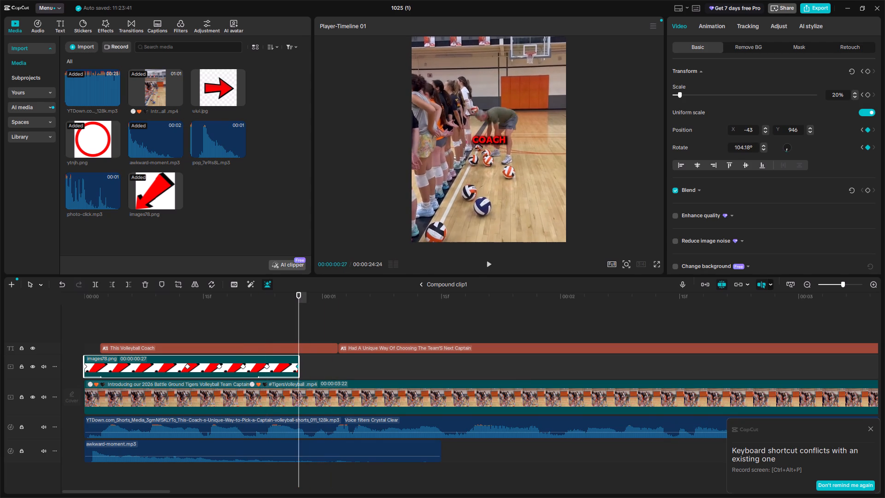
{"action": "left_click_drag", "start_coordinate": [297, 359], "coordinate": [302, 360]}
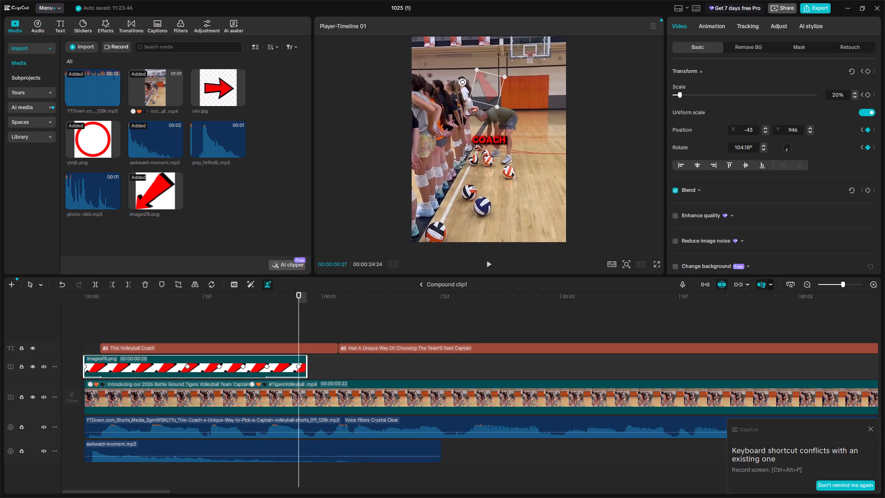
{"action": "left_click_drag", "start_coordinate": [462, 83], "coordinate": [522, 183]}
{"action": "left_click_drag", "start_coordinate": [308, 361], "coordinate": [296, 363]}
Play the opening from the start of the compound clip to check the arrow's movement.
{"action": "left_click", "coordinate": [273, 328]}
{"action": "left_click_drag", "start_coordinate": [273, 328], "coordinate": [16, 350]}
{"action": "key", "text": "space"}
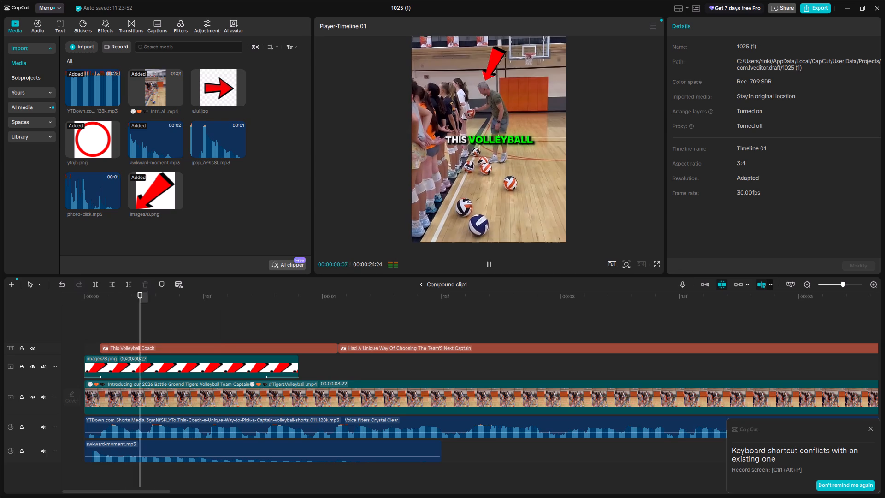
{"action": "key", "text": "space"}
{"action": "double_click", "coordinate": [365, 344]}
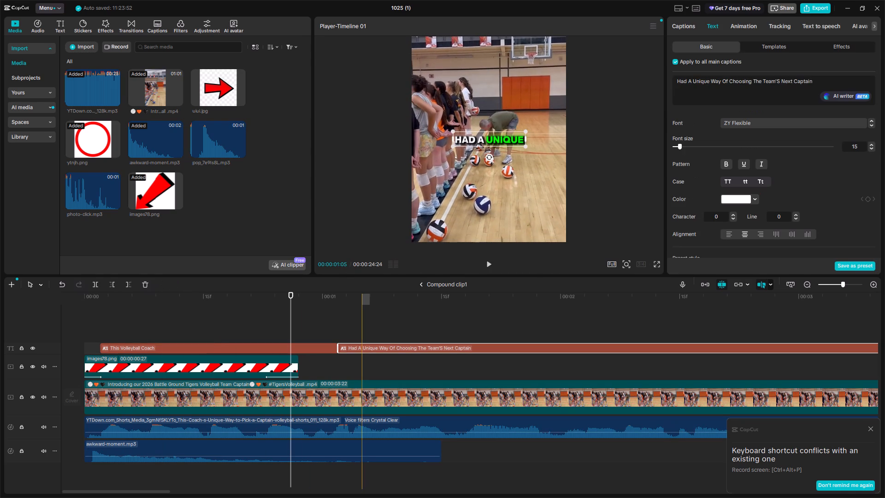
{"action": "scroll", "coordinate": [365, 344], "scroll_direction": "left", "scroll_amount": 4}
Connect the Airdopes 161 Bluetooth headphones in the Windows quick settings.
{"action": "left_click", "coordinate": [803, 487]}
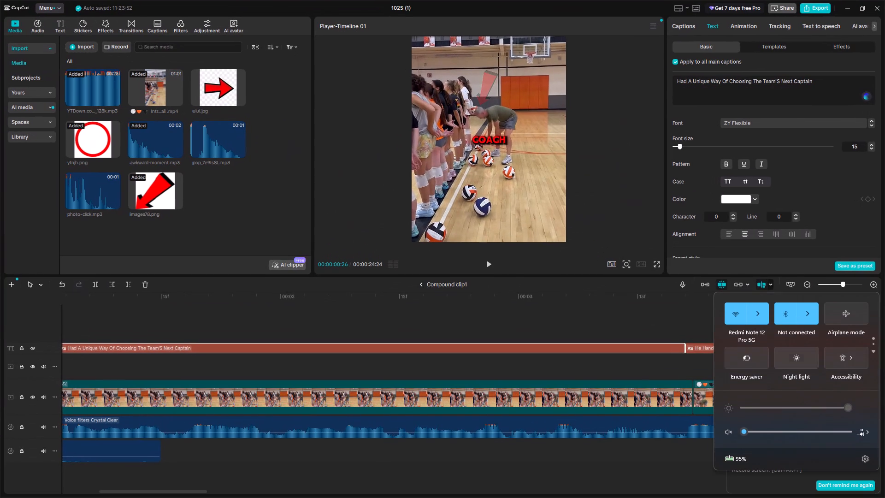
{"action": "left_click", "coordinate": [815, 317]}
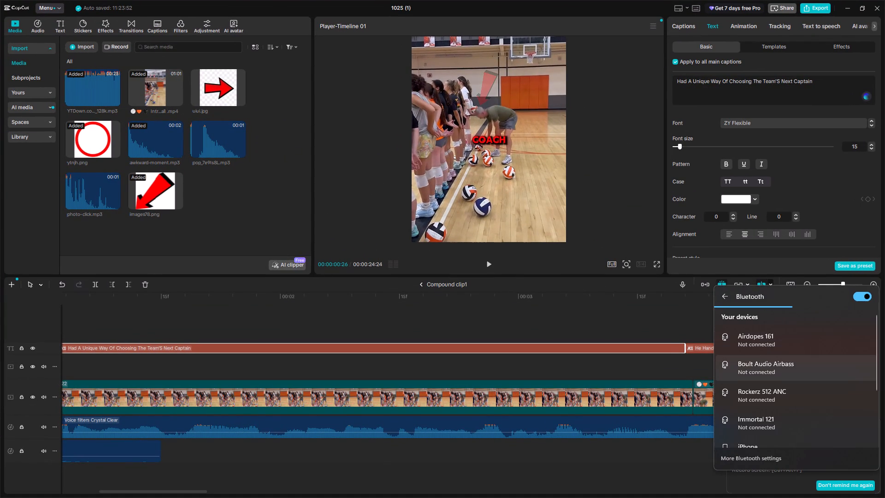
{"action": "left_click", "coordinate": [777, 339]}
Return to the start of the timeline and dismiss the keyboard shortcut conflict notification.
{"action": "double_click", "coordinate": [210, 328]}
{"action": "left_click_drag", "start_coordinate": [210, 328], "coordinate": [0, 340]}
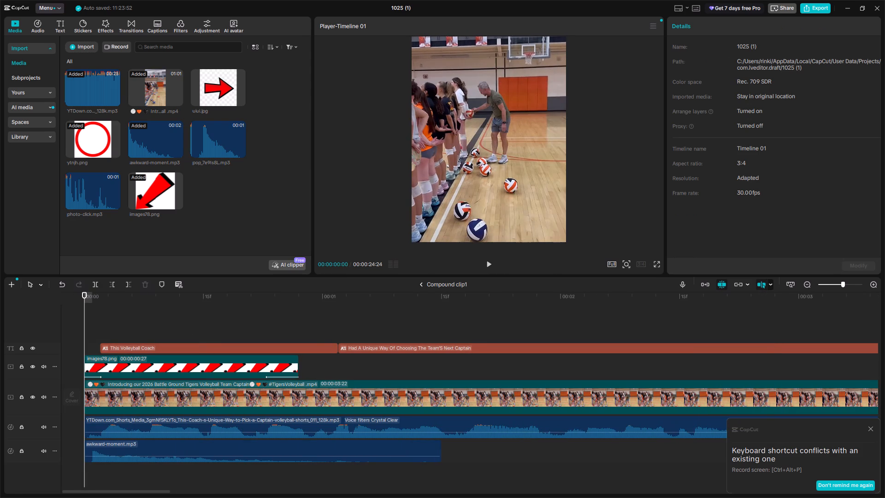
{"action": "left_click", "coordinate": [870, 428]}
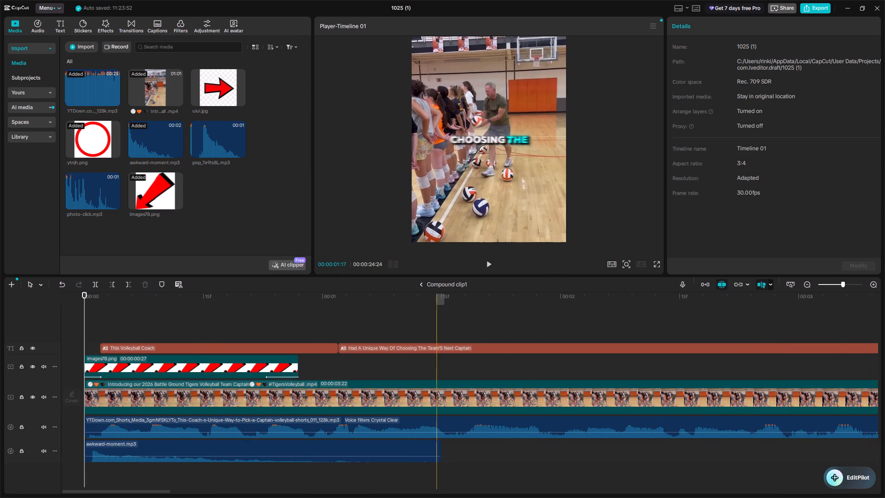
Play the compound clip from the start through the "But There Was One Special Rule" caption to review the arrow, captions and sound.
{"action": "left_click", "coordinate": [421, 320]}
{"action": "left_click_drag", "start_coordinate": [421, 320], "coordinate": [77, 367]}
{"action": "key", "text": "space"}
{"action": "left_click", "coordinate": [84, 364]}
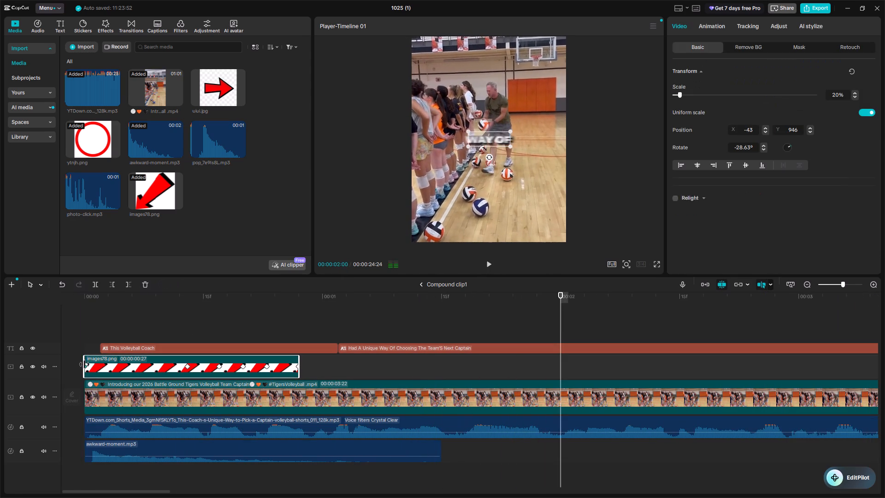
{"action": "double_click", "coordinate": [178, 314]}
{"action": "left_click_drag", "start_coordinate": [178, 314], "coordinate": [0, 353]}
{"action": "key", "text": "space"}
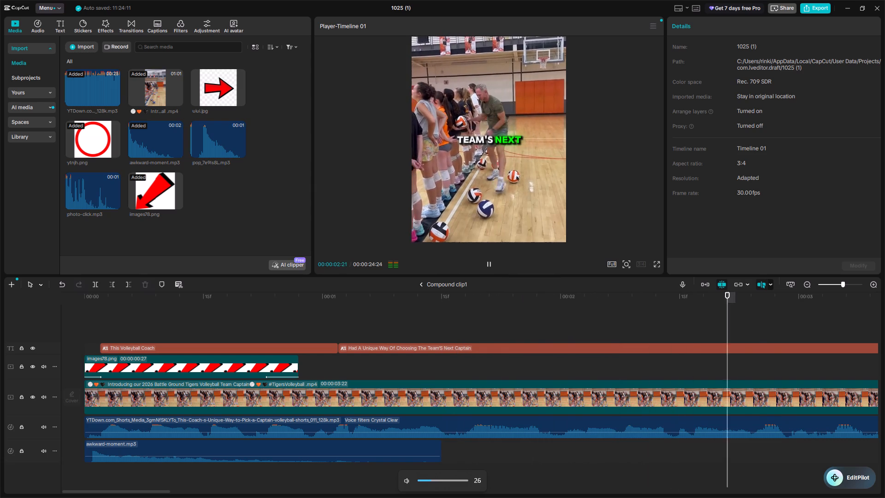
{"action": "scroll", "coordinate": [323, 397], "scroll_direction": "down", "scroll_amount": 4, "text": "ctrl"}
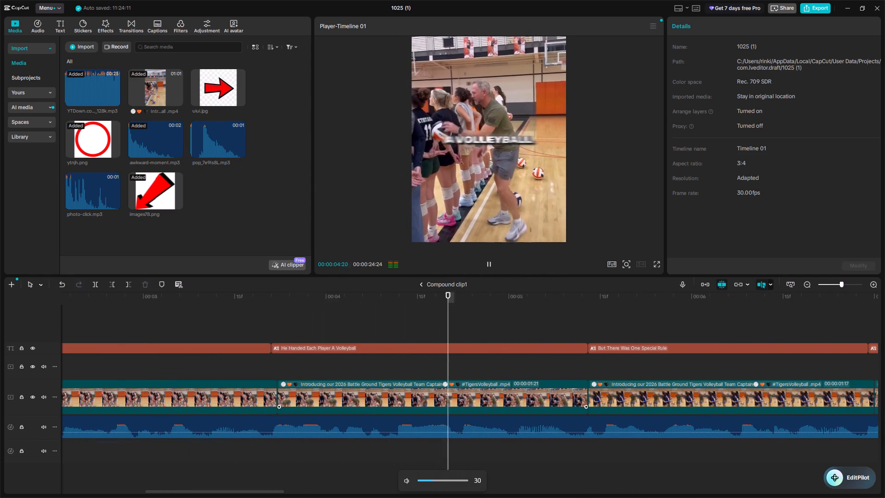
{"action": "scroll", "coordinate": [323, 397], "scroll_direction": "down", "scroll_amount": 12, "text": "ctrl"}
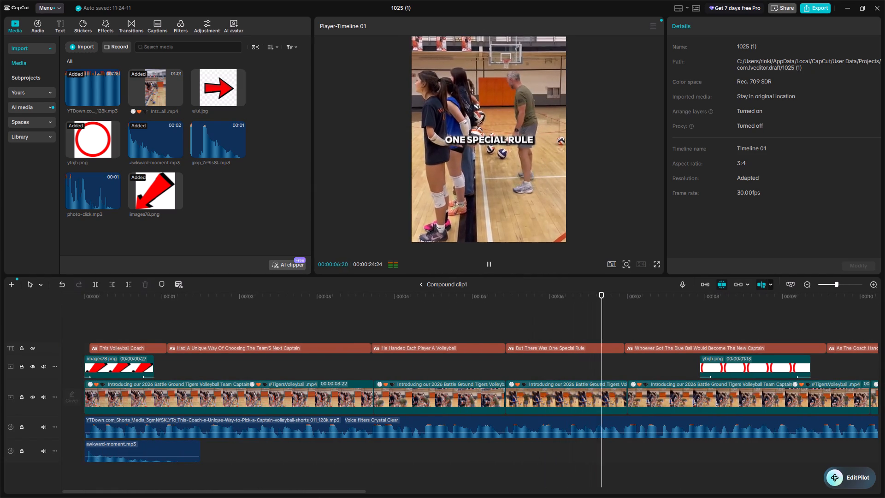
{"action": "left_click", "coordinate": [533, 326]}
{"action": "left_click_drag", "start_coordinate": [533, 326], "coordinate": [459, 333]}
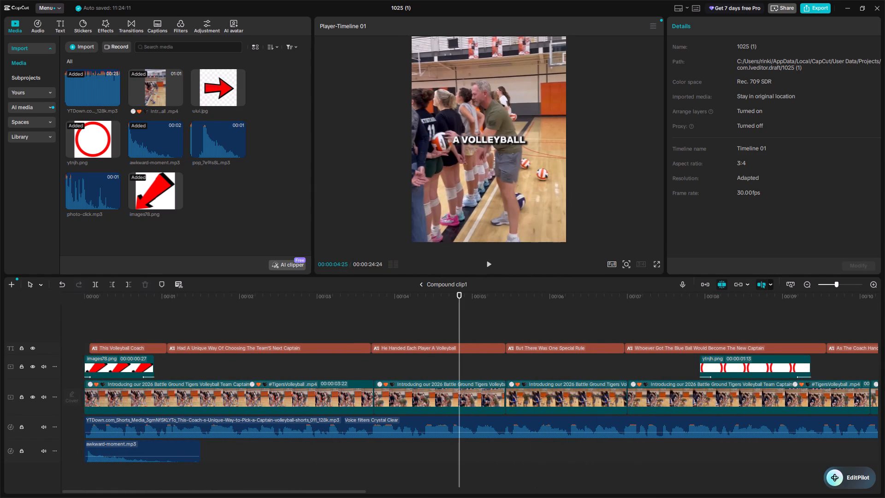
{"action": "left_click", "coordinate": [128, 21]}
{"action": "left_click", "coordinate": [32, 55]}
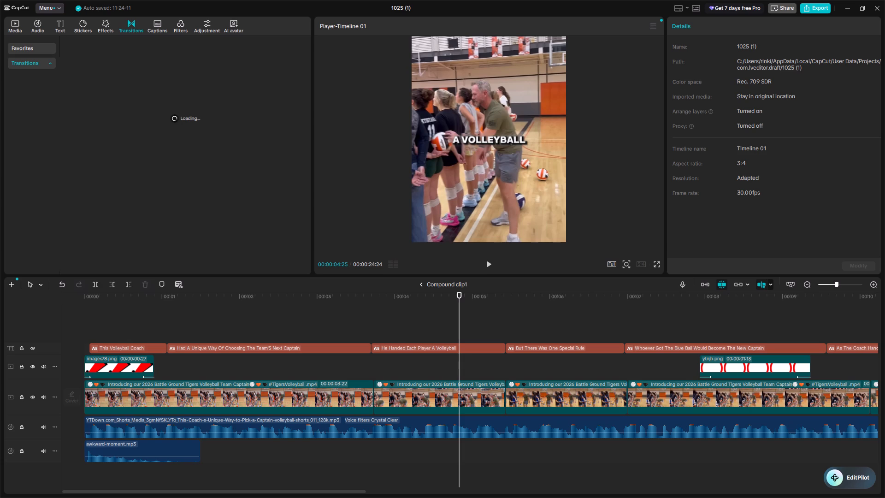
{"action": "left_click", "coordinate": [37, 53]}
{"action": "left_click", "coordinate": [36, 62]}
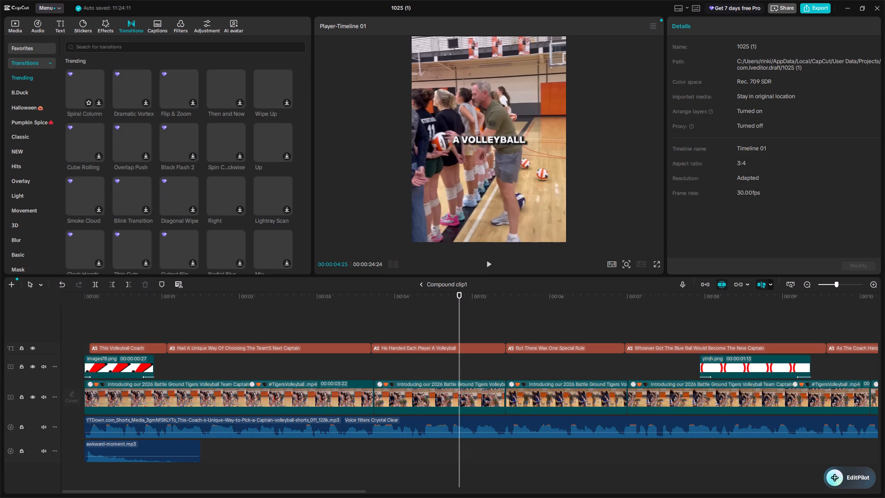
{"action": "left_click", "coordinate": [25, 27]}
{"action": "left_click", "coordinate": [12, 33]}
Replay the opening second repeatedly from the start to judge how the arrow follows the coach.
{"action": "left_click", "coordinate": [178, 309]}
{"action": "left_click_drag", "start_coordinate": [178, 309], "coordinate": [59, 302]}
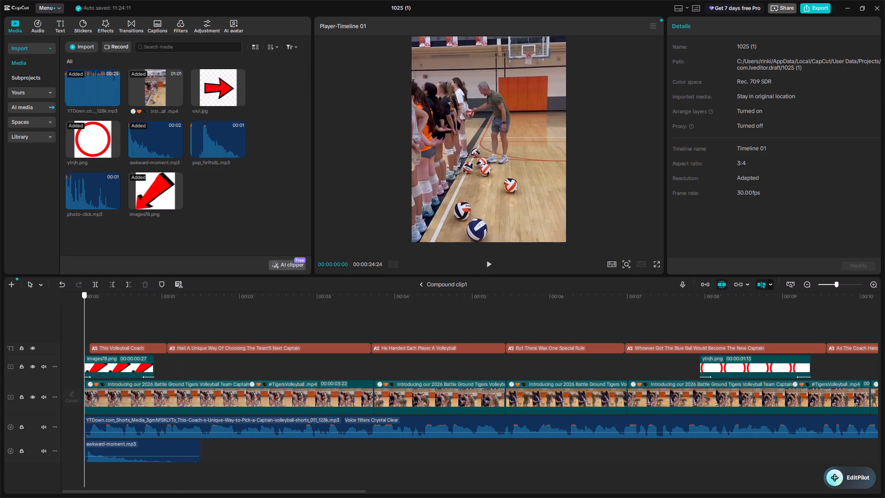
{"action": "key", "text": "space"}
{"action": "scroll", "coordinate": [271, 302], "scroll_direction": "up", "scroll_amount": 3, "text": "ctrl"}
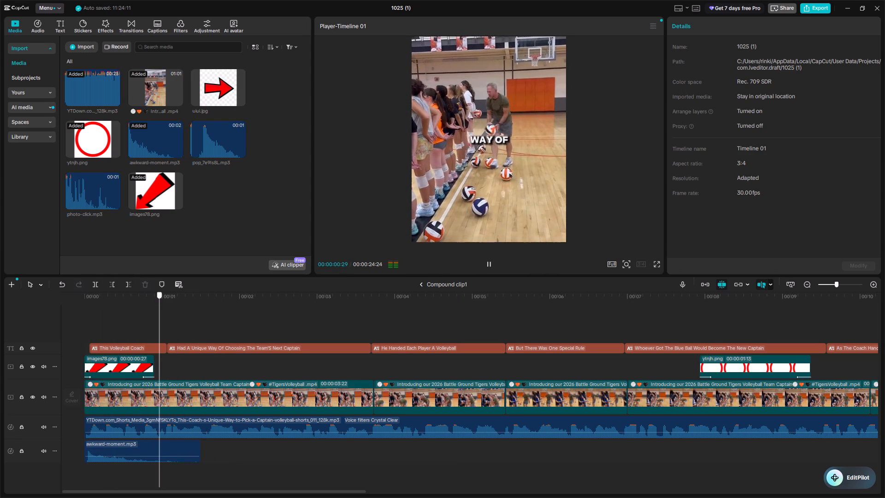
{"action": "left_click", "coordinate": [159, 304]}
{"action": "left_click_drag", "start_coordinate": [159, 304], "coordinate": [21, 328]}
{"action": "key", "text": "space"}
{"action": "key", "text": "space"}
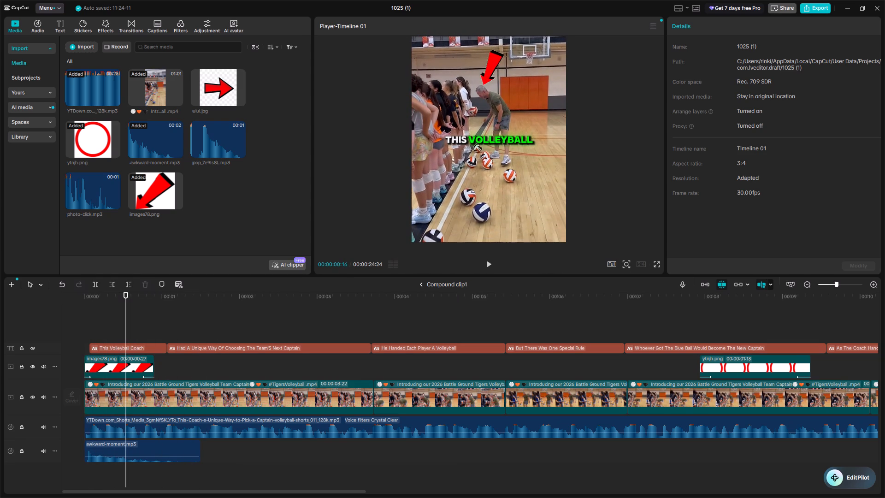
{"action": "key", "text": "space"}
{"action": "left_click", "coordinate": [193, 305]}
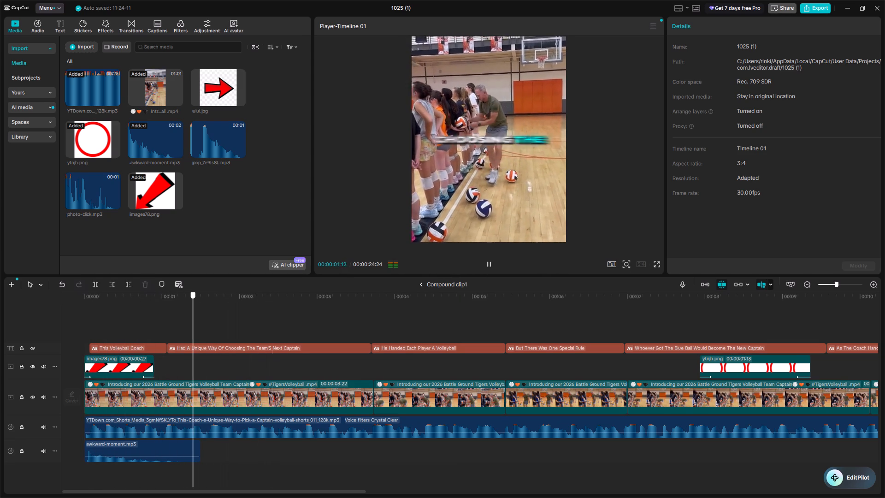
{"action": "left_click_drag", "start_coordinate": [193, 305], "coordinate": [50, 333]}
{"action": "key", "text": "space"}
{"action": "key", "text": "space"}
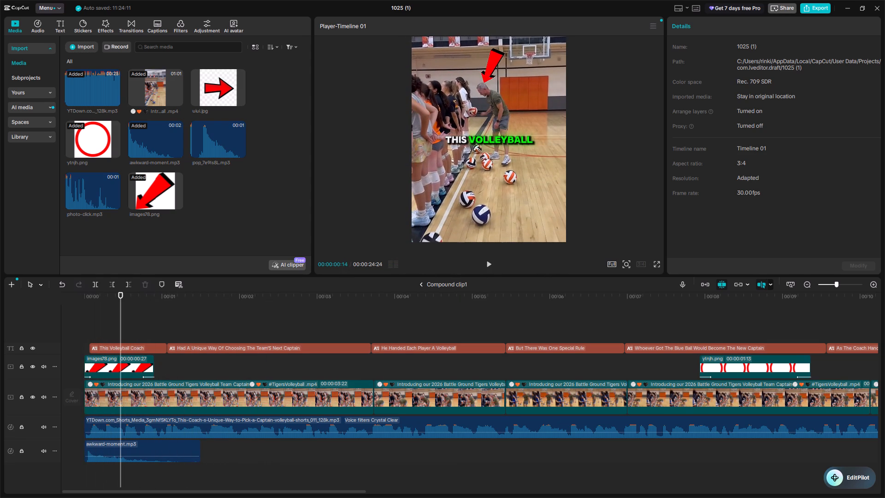
Import the red circle image "download" from the YOUTUBE assests folder into the project media.
{"action": "left_click", "coordinate": [103, 365]}
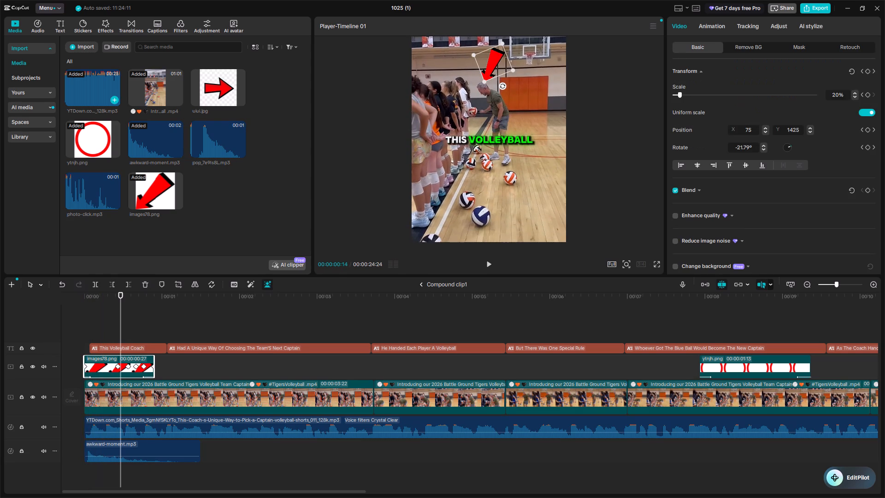
{"action": "left_click", "coordinate": [90, 51]}
{"action": "scroll", "coordinate": [212, 181], "scroll_direction": "down", "scroll_amount": 1}
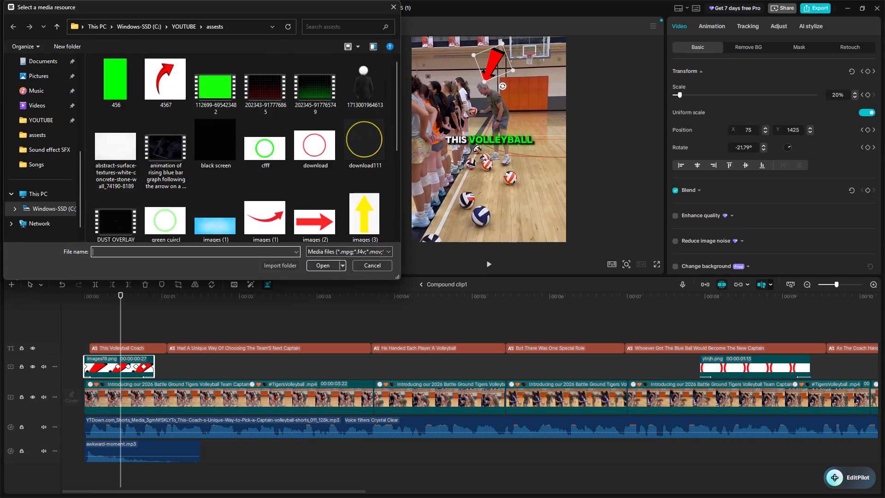
{"action": "scroll", "coordinate": [212, 181], "scroll_direction": "down", "scroll_amount": 1}
{"action": "scroll", "coordinate": [262, 134], "scroll_direction": "up", "scroll_amount": 1}
{"action": "left_click", "coordinate": [315, 159]}
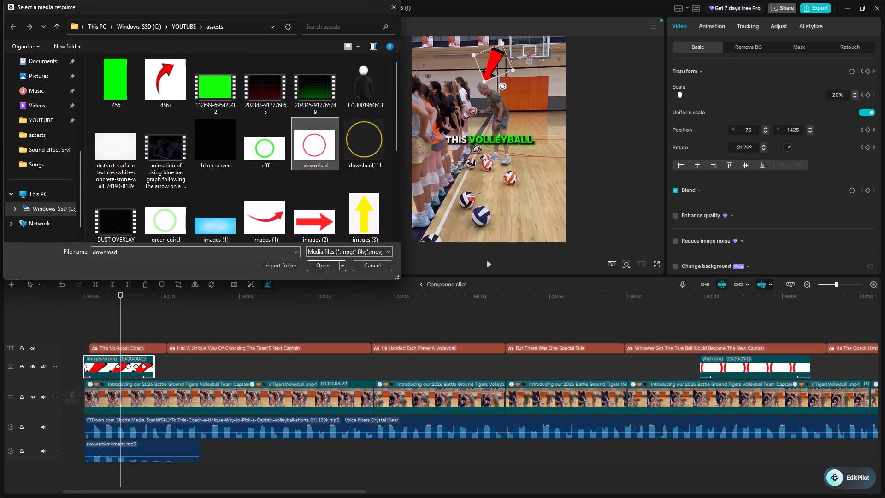
{"action": "key", "text": "Return"}
Delete the opening arrow overlay from the timeline.
{"action": "left_click", "coordinate": [112, 361]}
{"action": "key", "text": "Delete"}
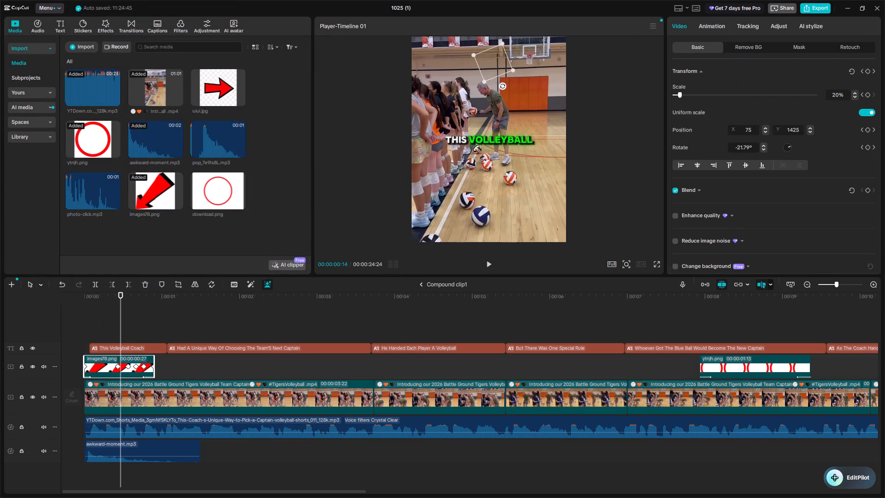
Place the download.png red circle on the overlay track at the timeline start and trim it to 00:00:01:02.
{"action": "left_click_drag", "start_coordinate": [217, 203], "coordinate": [43, 362]}
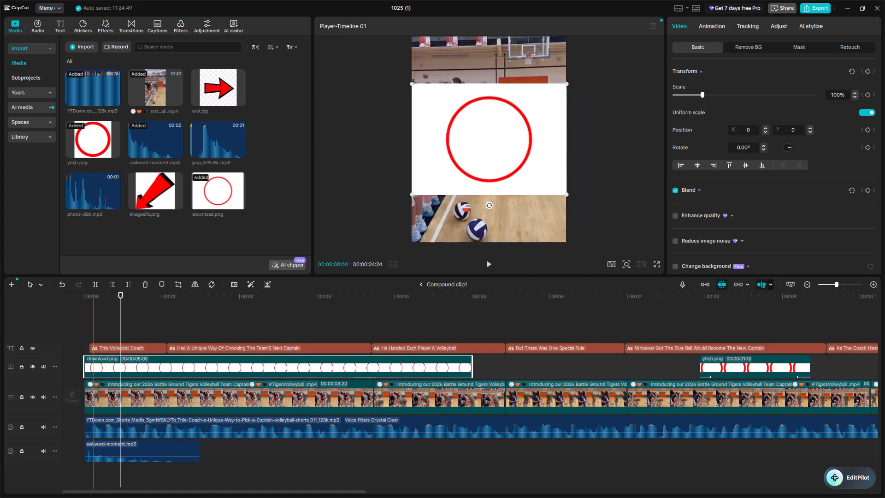
{"action": "left_click_drag", "start_coordinate": [471, 366], "coordinate": [172, 401]}
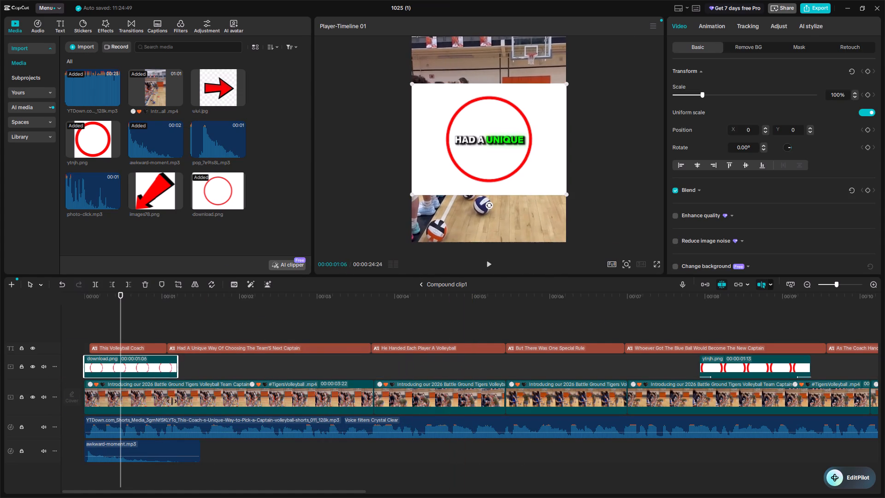
{"action": "left_click_drag", "start_coordinate": [172, 401], "coordinate": [164, 401]}
Remove the white background from the download.png circle overlay at the start of the timeline.
{"action": "left_click", "coordinate": [729, 50]}
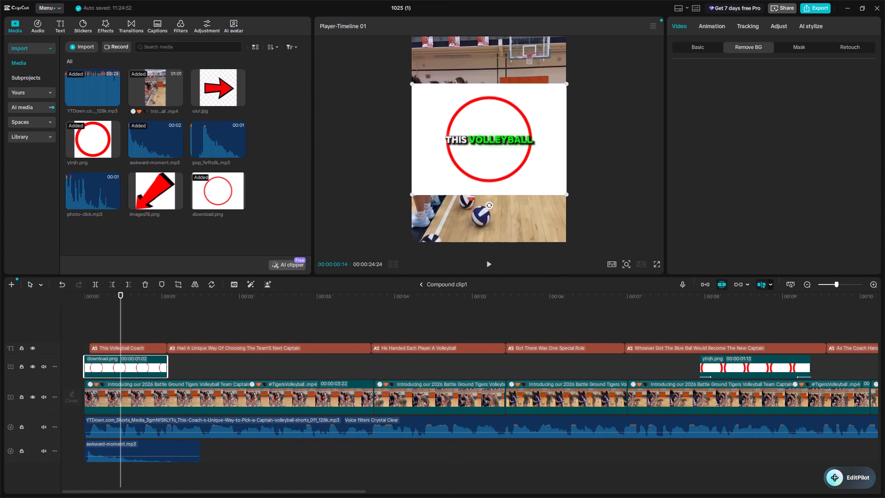
{"action": "left_click", "coordinate": [675, 70]}
{"action": "left_click", "coordinate": [684, 47]}
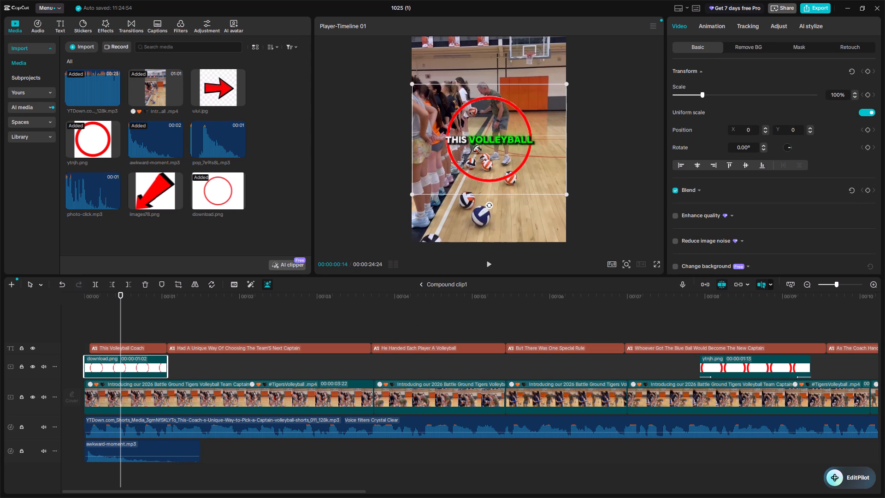
Scale the red circle to 45% and place it around the coach's head at X -84, Y 945 on the first frame.
{"action": "left_click_drag", "start_coordinate": [523, 180], "coordinate": [525, 130]}
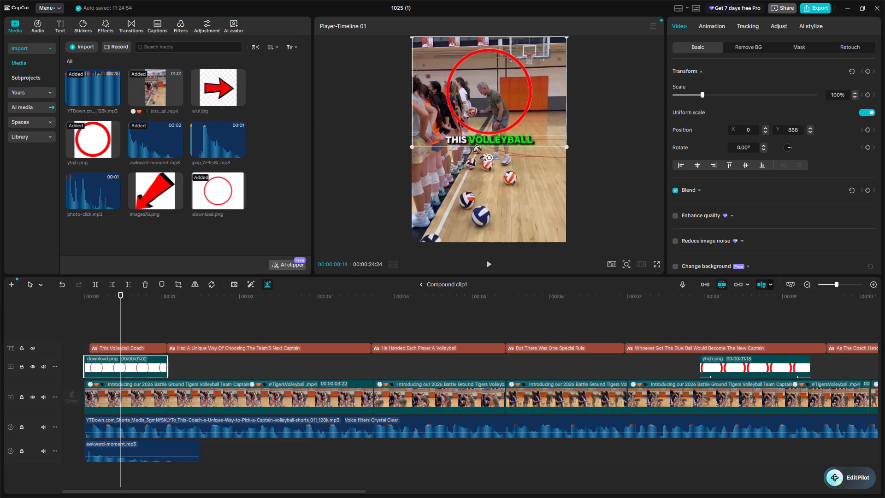
{"action": "left_click_drag", "start_coordinate": [121, 307], "coordinate": [18, 321]}
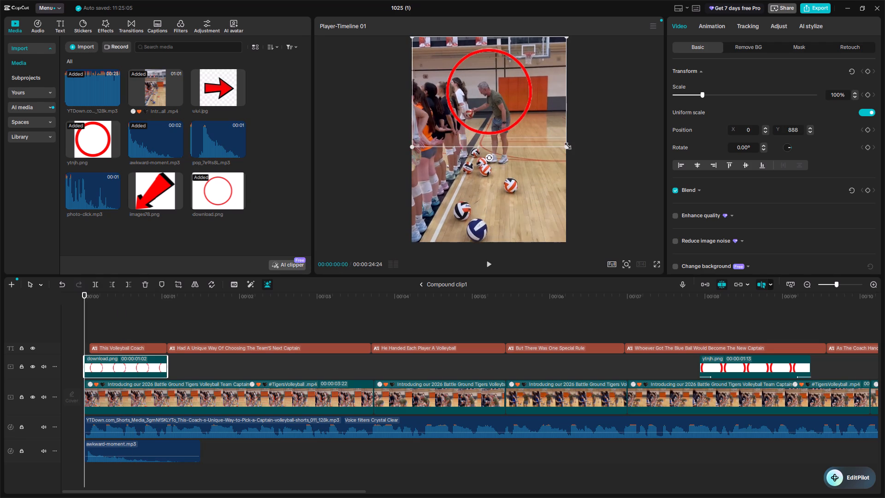
{"action": "left_click_drag", "start_coordinate": [566, 148], "coordinate": [511, 115]}
{"action": "left_click_drag", "start_coordinate": [490, 90], "coordinate": [484, 87]}
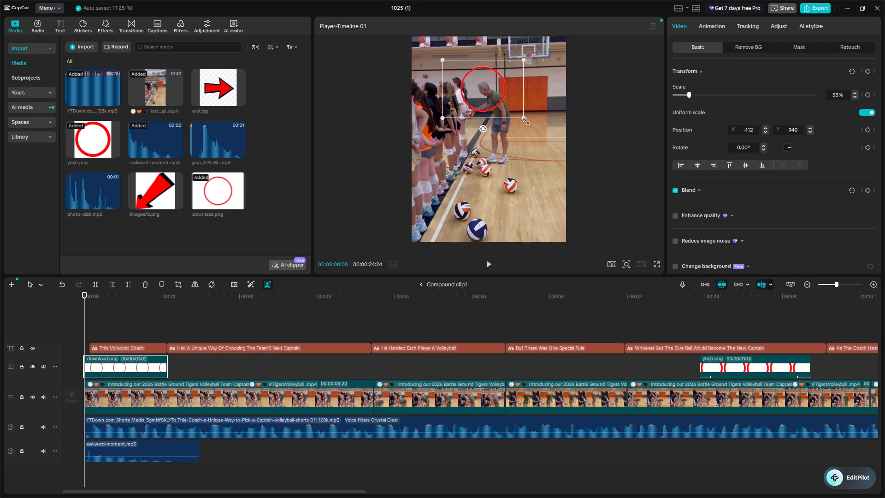
{"action": "left_click_drag", "start_coordinate": [524, 120], "coordinate": [518, 113]}
{"action": "left_click", "coordinate": [485, 89]}
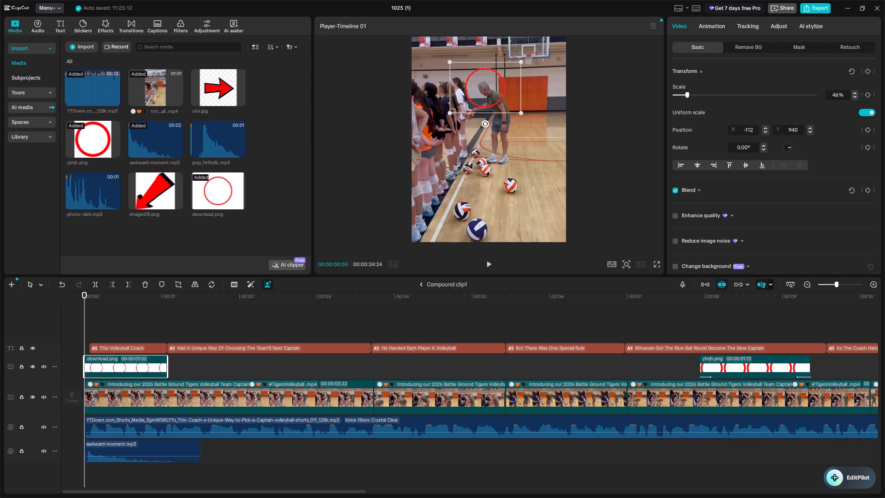
{"action": "left_click", "coordinate": [855, 97]}
{"action": "scroll", "coordinate": [505, 100], "scroll_direction": "up", "scroll_amount": 4, "text": "ctrl"}
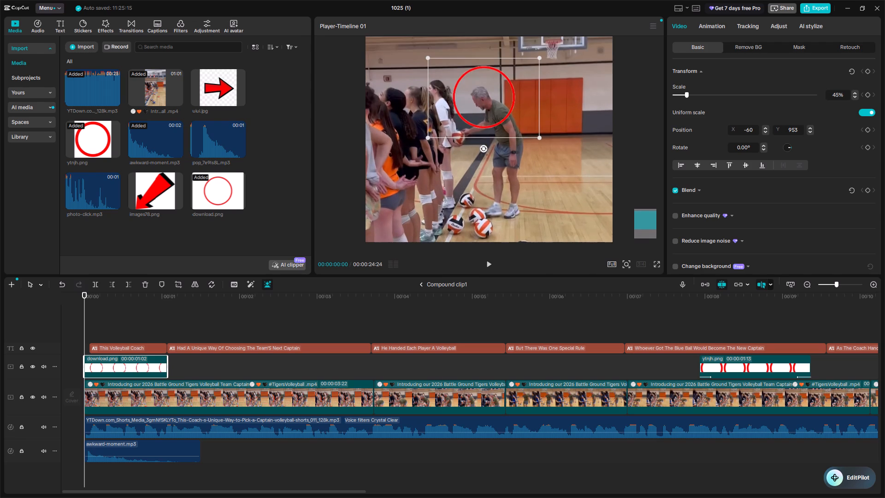
{"action": "left_click", "coordinate": [492, 89]}
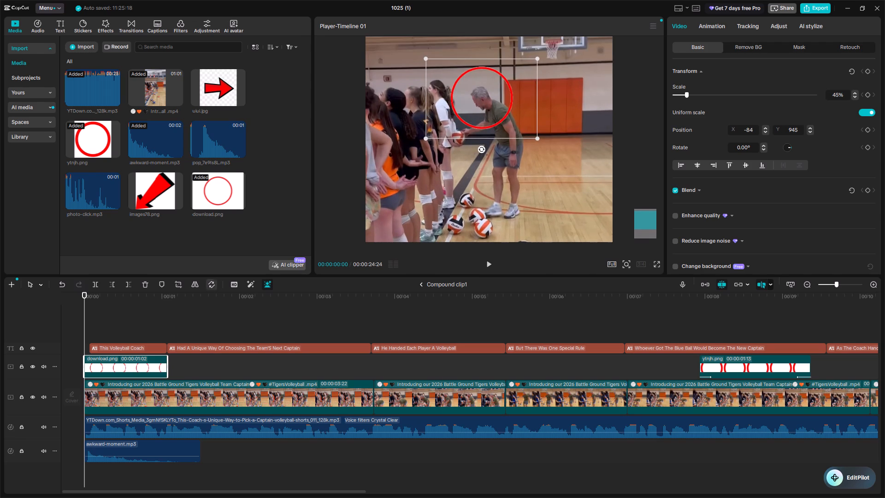
Keyframe the circle's transform at 00:00:00:00, and its position at frame 04, frame 09 and frame 16 (X -119, Y 899) to follow the coach.
{"action": "left_click", "coordinate": [868, 69]}
{"action": "left_click_drag", "start_coordinate": [84, 302], "coordinate": [95, 306]}
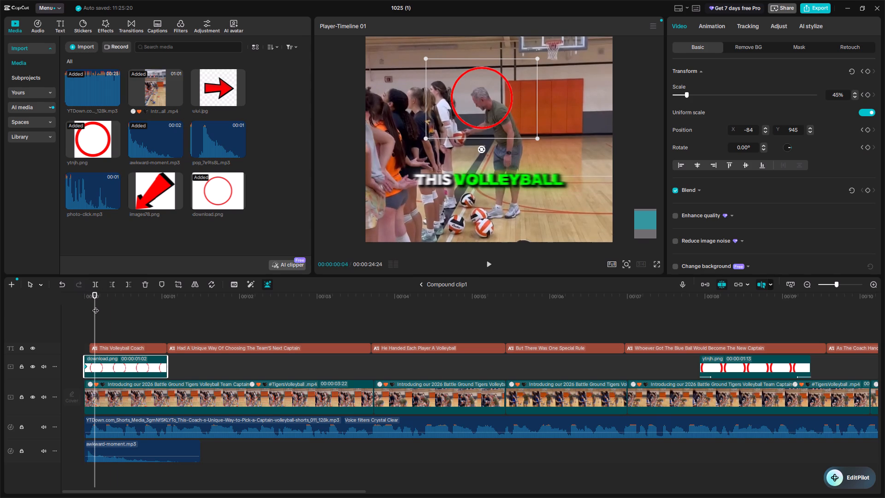
{"action": "left_click", "coordinate": [488, 116]}
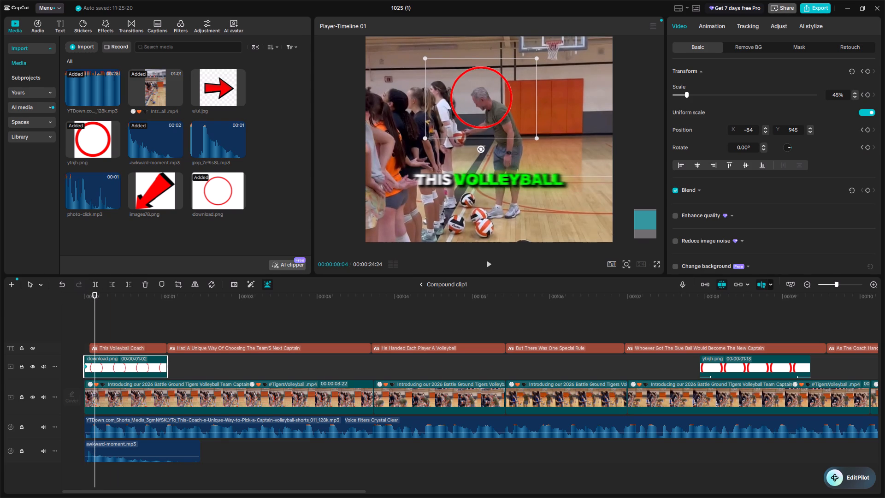
{"action": "left_click_drag", "start_coordinate": [96, 303], "coordinate": [107, 304]}
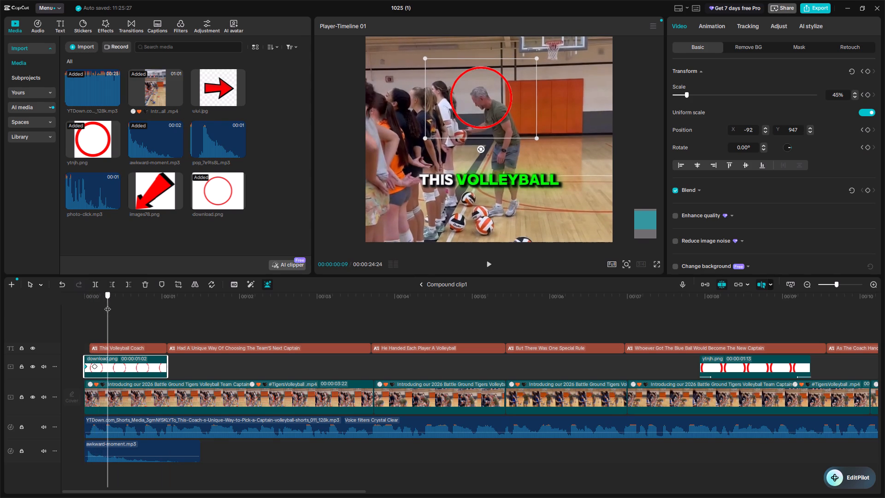
{"action": "left_click_drag", "start_coordinate": [107, 304], "coordinate": [108, 305]}
{"action": "left_click", "coordinate": [502, 110]}
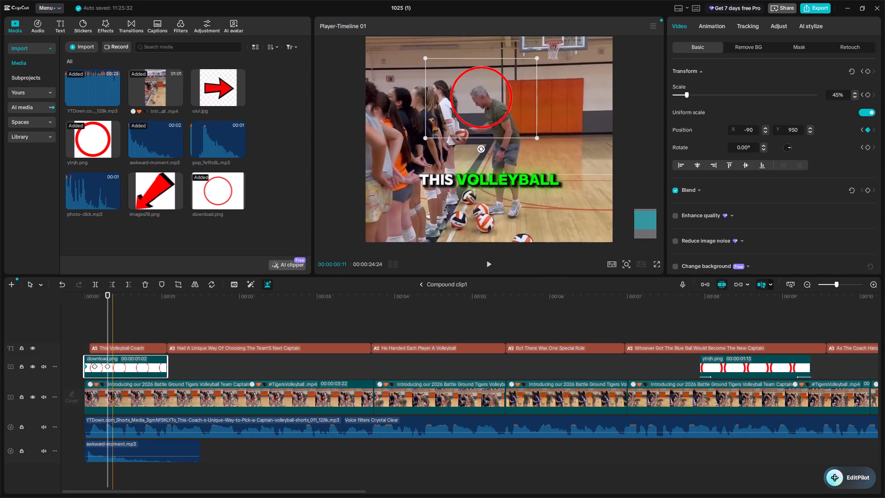
{"action": "left_click_drag", "start_coordinate": [109, 317], "coordinate": [126, 318]}
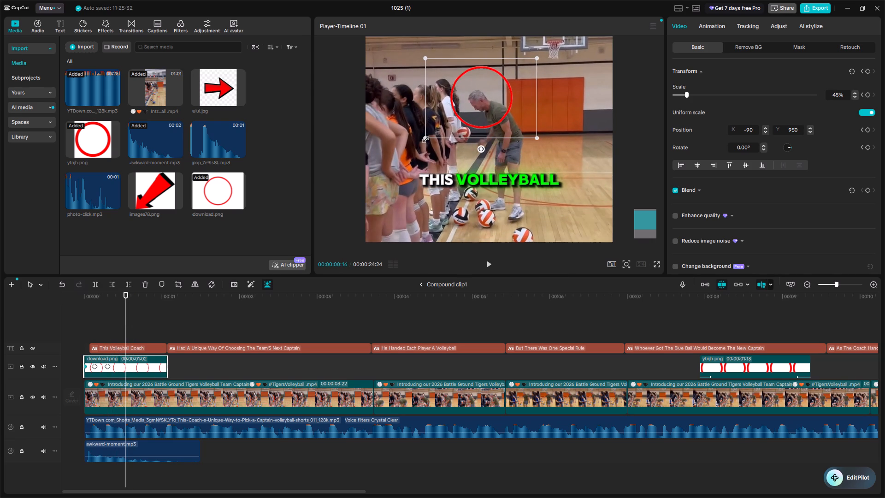
{"action": "left_click_drag", "start_coordinate": [490, 83], "coordinate": [488, 87]}
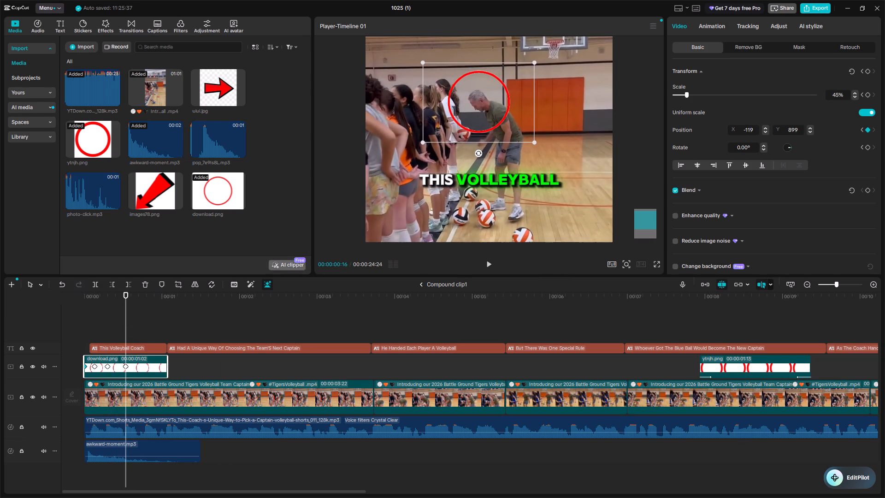
Keyframe the circle following the bending coach: X -133, Y 783 at frame 21; X -173, Y 560 at frame 25; X -117, Y 353 at frame 29.
{"action": "left_click_drag", "start_coordinate": [129, 310], "coordinate": [137, 313]}
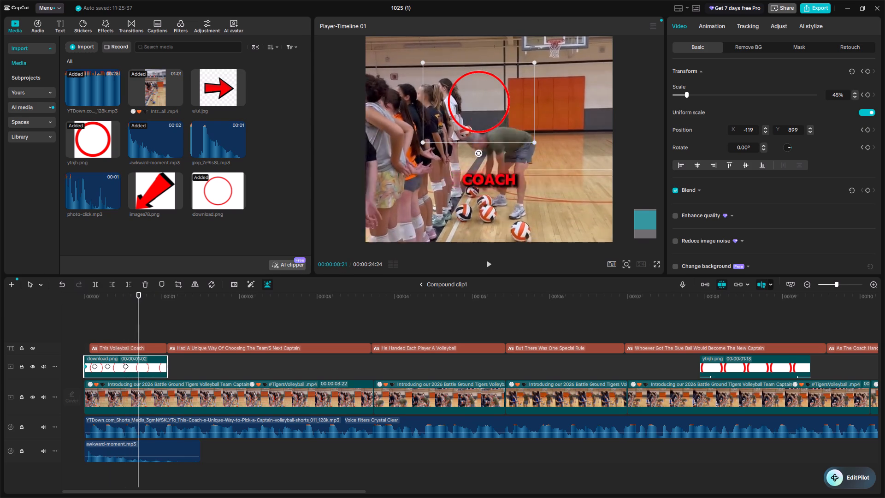
{"action": "left_click_drag", "start_coordinate": [490, 97], "coordinate": [489, 110]}
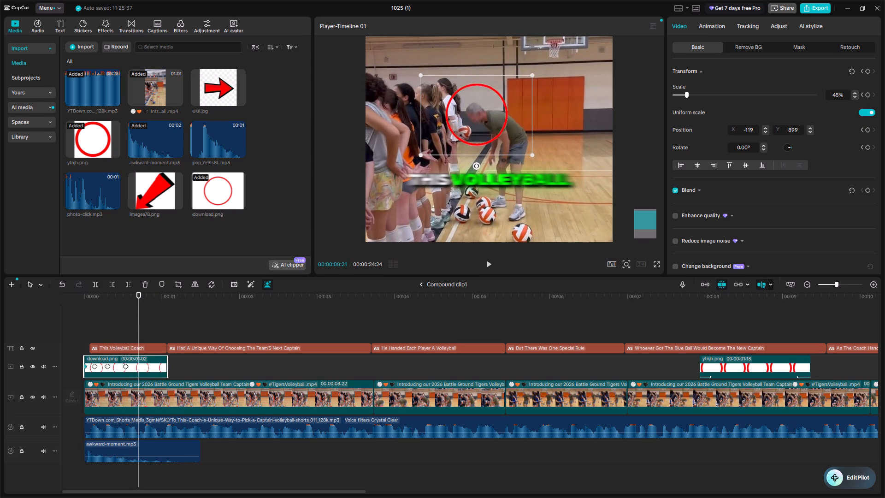
{"action": "left_click_drag", "start_coordinate": [489, 110], "coordinate": [490, 107]}
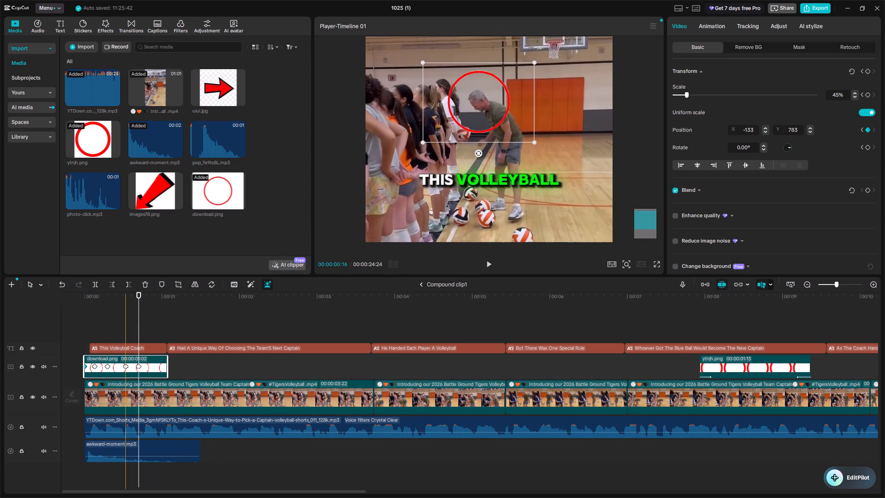
{"action": "left_click_drag", "start_coordinate": [142, 299], "coordinate": [149, 302]}
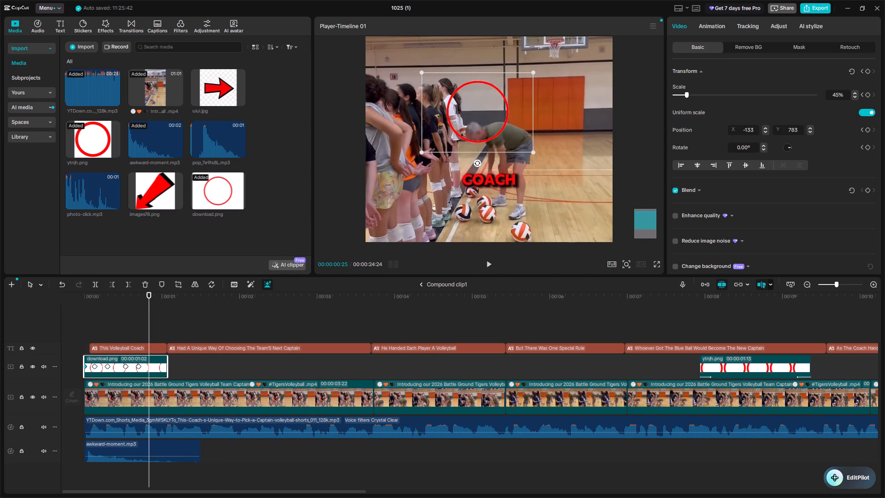
{"action": "left_click_drag", "start_coordinate": [480, 111], "coordinate": [477, 130]}
{"action": "left_click_drag", "start_coordinate": [151, 309], "coordinate": [155, 310]}
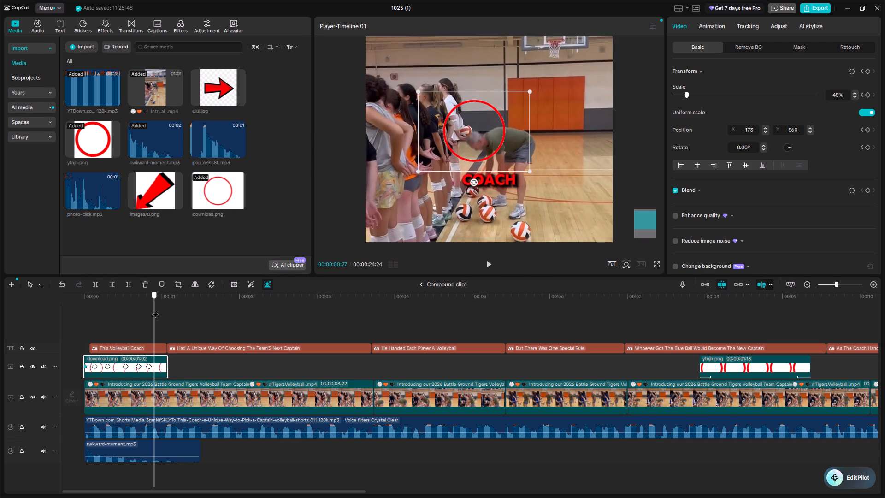
{"action": "left_click_drag", "start_coordinate": [155, 310], "coordinate": [158, 311]}
{"action": "left_click_drag", "start_coordinate": [496, 104], "coordinate": [500, 127]}
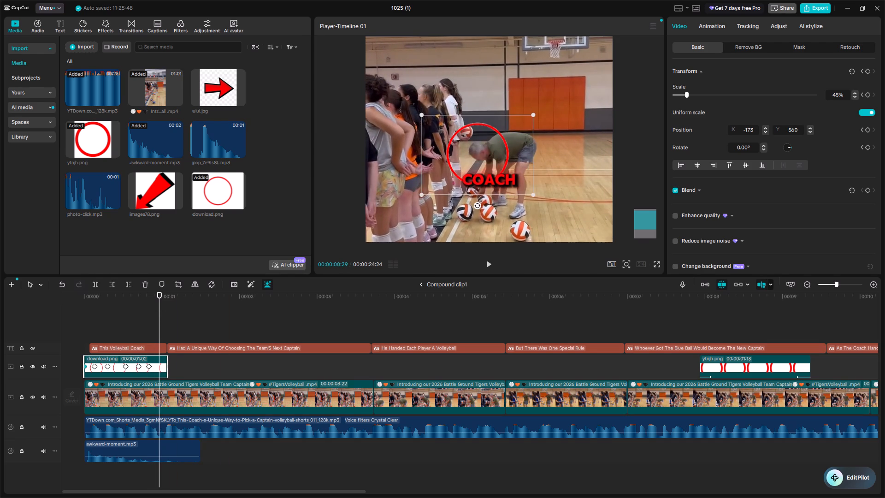
{"action": "left_click_drag", "start_coordinate": [500, 127], "coordinate": [501, 121]}
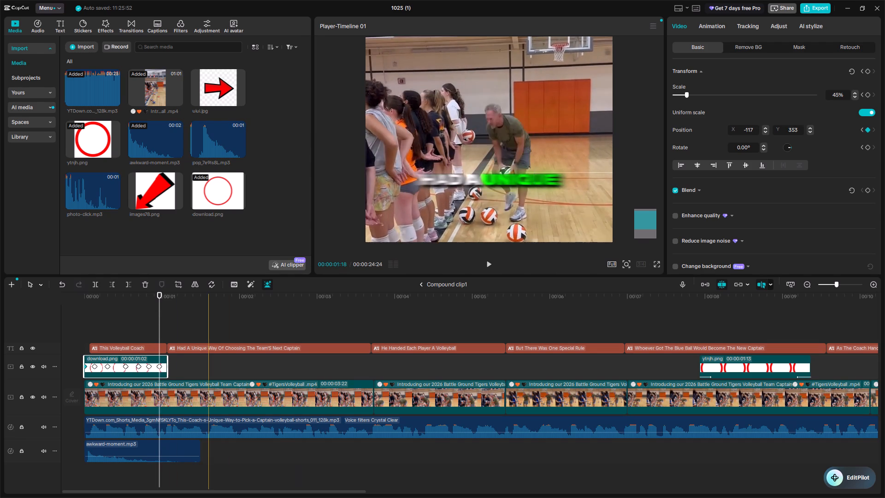
Trim the end of the download.png circle clip to 00:00:00:29 and play back the opening.
{"action": "left_click_drag", "start_coordinate": [167, 360], "coordinate": [153, 356]}
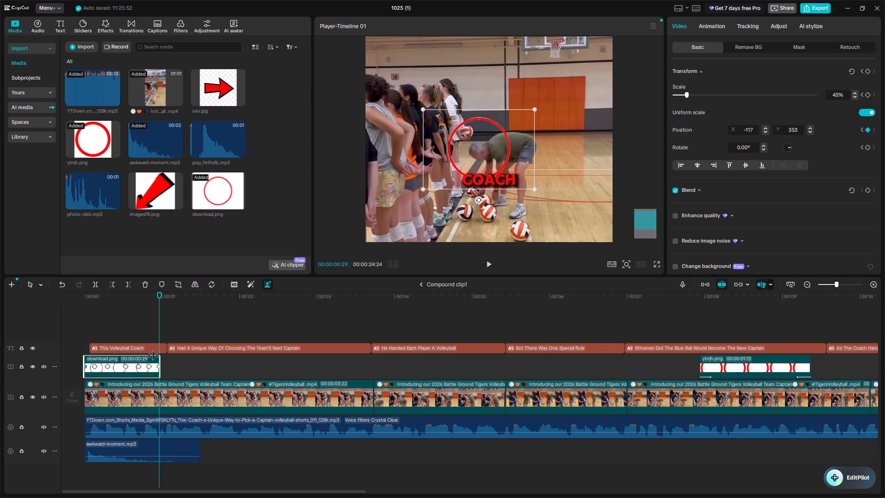
{"action": "left_click_drag", "start_coordinate": [153, 356], "coordinate": [159, 357]}
{"action": "left_click", "coordinate": [137, 320]}
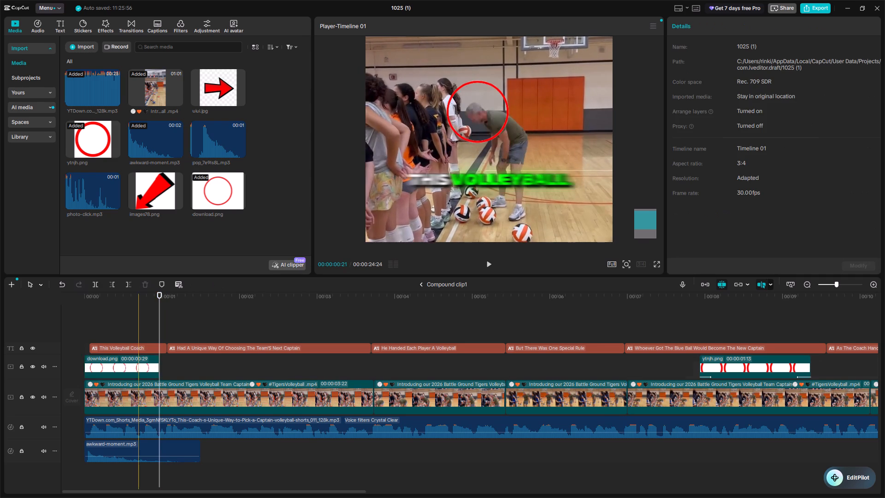
{"action": "left_click_drag", "start_coordinate": [137, 320], "coordinate": [30, 350]}
{"action": "key", "text": "space"}
{"action": "key", "text": "space"}
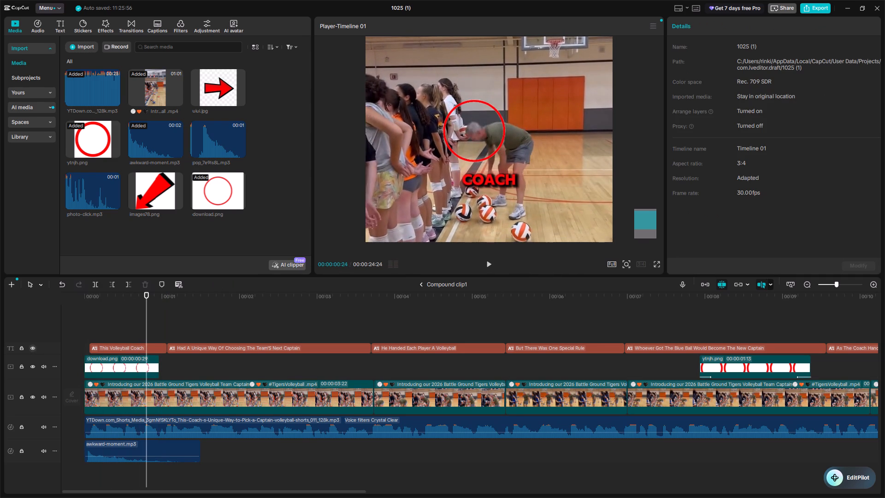
Give the circle clip a 0.1 s Fade In and a 0.2 s Fade Out animation.
{"action": "left_click", "coordinate": [101, 366]}
{"action": "left_click", "coordinate": [724, 28]}
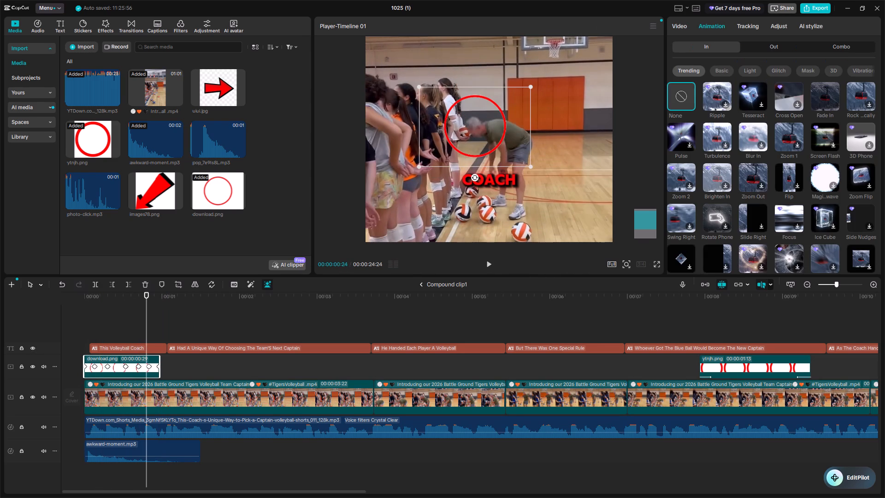
{"action": "double_click", "coordinate": [819, 94]}
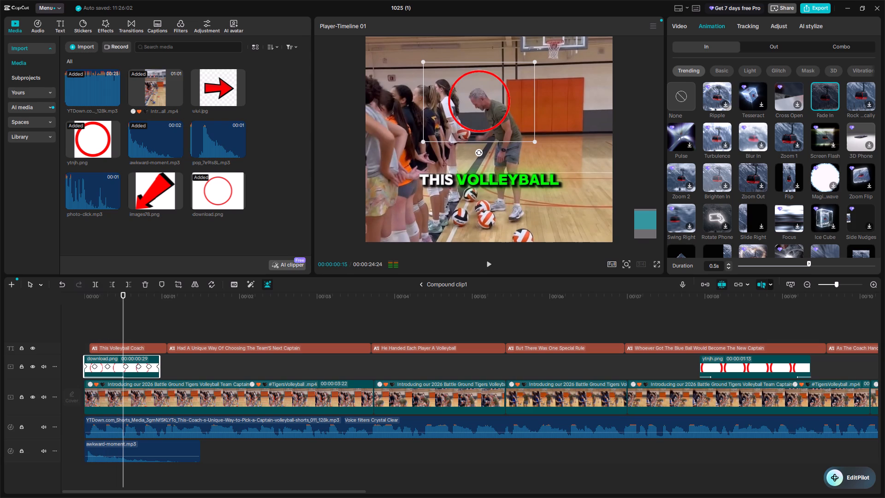
{"action": "left_click", "coordinate": [747, 263]}
{"action": "left_click", "coordinate": [755, 43]}
{"action": "double_click", "coordinate": [826, 101]}
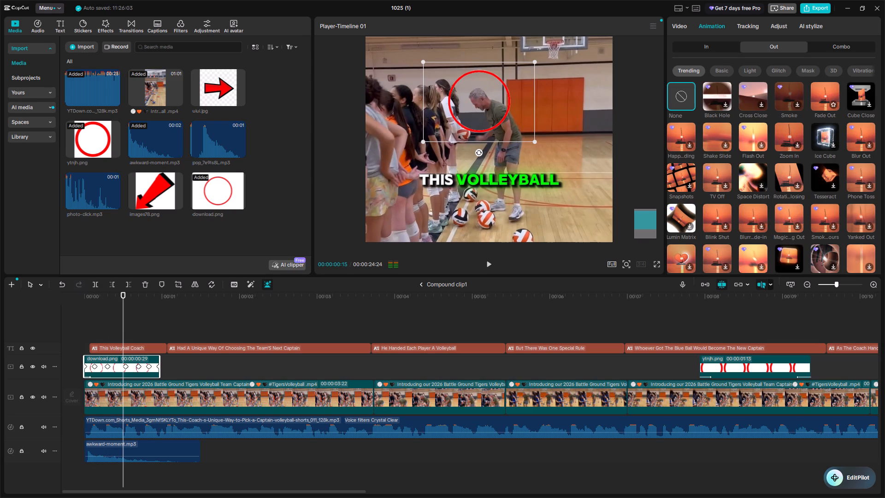
{"action": "left_click", "coordinate": [826, 262]}
{"action": "left_click", "coordinate": [820, 266]}
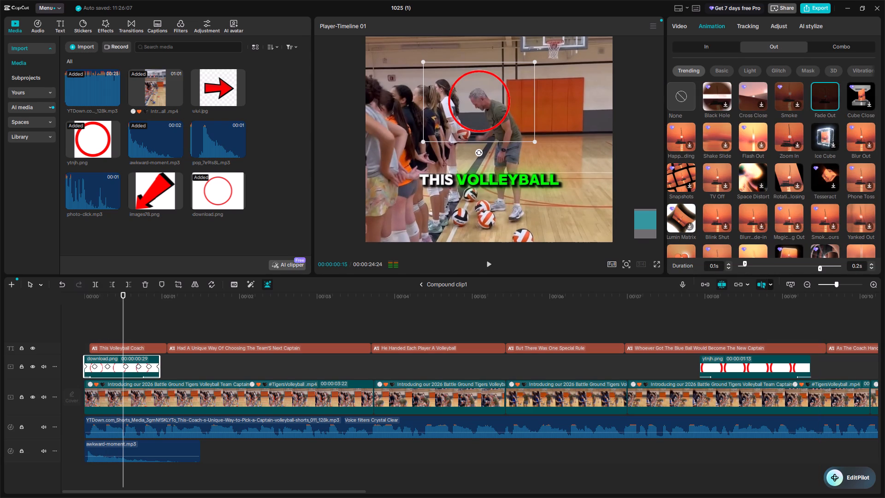
Replay the short from the start to check how the fading circle follows the coach, then stop within the first second.
{"action": "left_click", "coordinate": [181, 355]}
{"action": "left_click_drag", "start_coordinate": [181, 355], "coordinate": [29, 399]}
{"action": "key", "text": "space"}
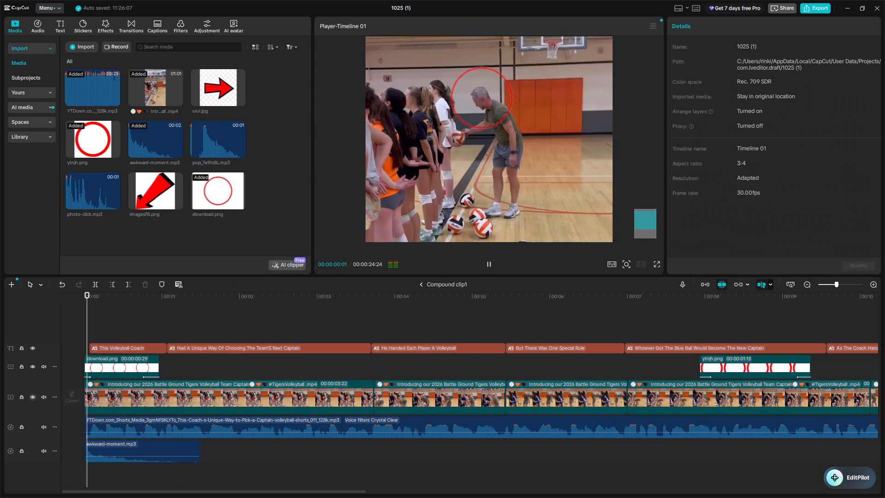
{"action": "scroll", "coordinate": [271, 296], "scroll_direction": "down", "scroll_amount": 2, "text": "ctrl"}
{"action": "scroll", "coordinate": [311, 257], "scroll_direction": "down", "scroll_amount": 2, "text": "ctrl"}
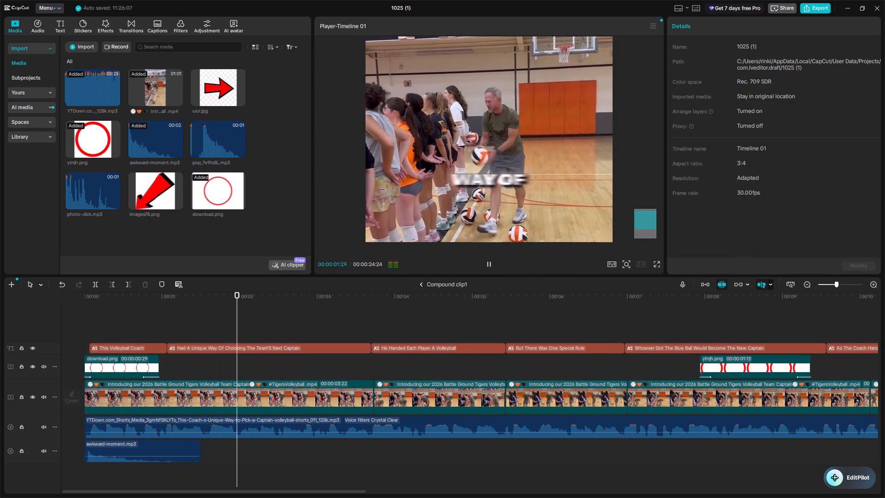
{"action": "scroll", "coordinate": [311, 257], "scroll_direction": "down", "scroll_amount": 4, "text": "ctrl"}
{"action": "scroll", "coordinate": [424, 165], "scroll_direction": "down", "scroll_amount": 4, "text": "ctrl"}
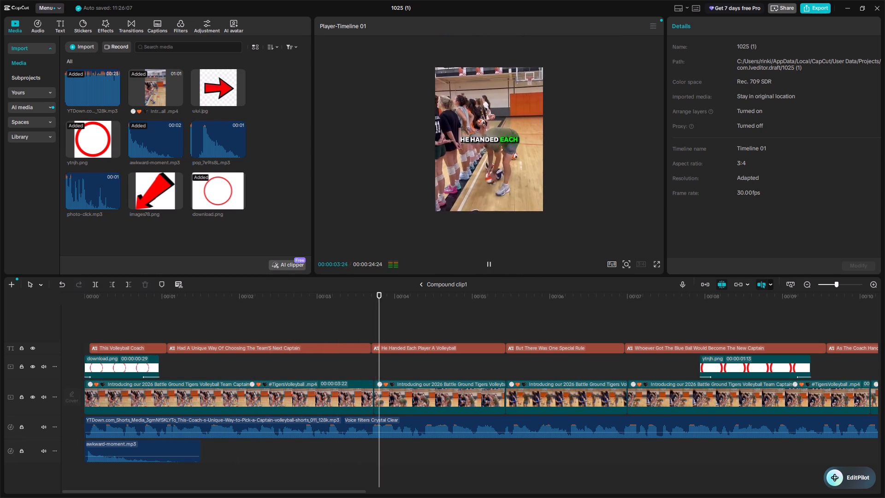
{"action": "scroll", "coordinate": [461, 125], "scroll_direction": "up", "scroll_amount": 4, "text": "ctrl"}
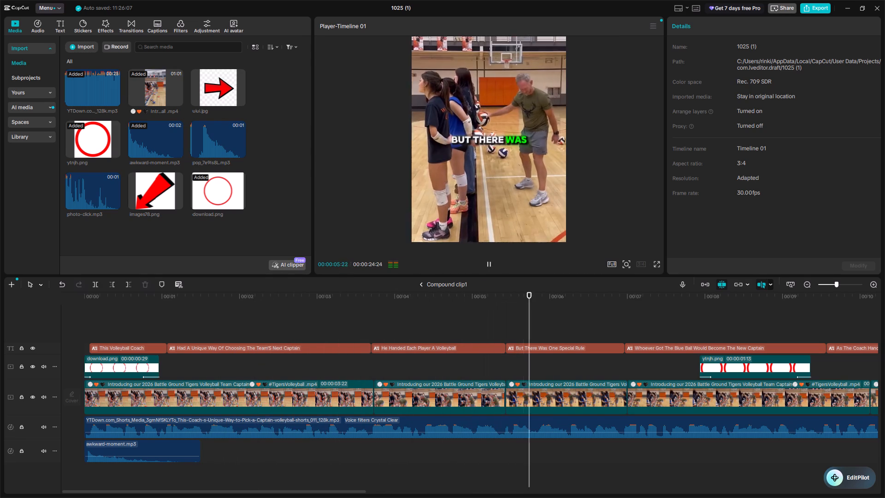
{"action": "left_click", "coordinate": [303, 325]}
{"action": "left_click_drag", "start_coordinate": [303, 325], "coordinate": [0, 404]}
{"action": "key", "text": "space"}
{"action": "key", "text": "space"}
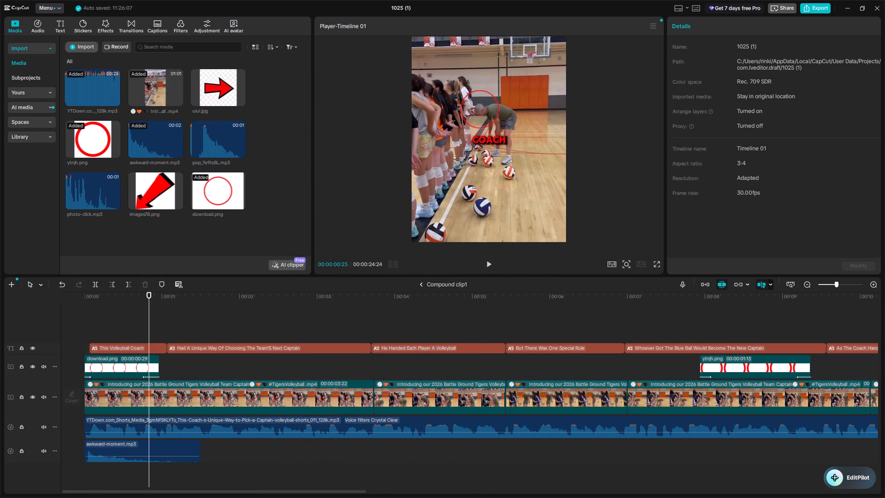
Search the video effects library for "glow".
{"action": "left_click", "coordinate": [98, 28]}
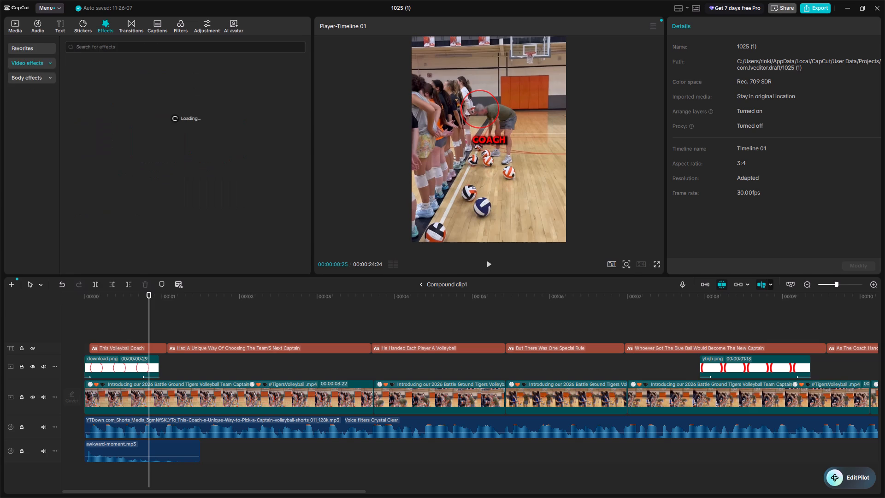
{"action": "left_click", "coordinate": [35, 50]}
{"action": "left_click", "coordinate": [46, 65]}
{"action": "left_click", "coordinate": [114, 50]}
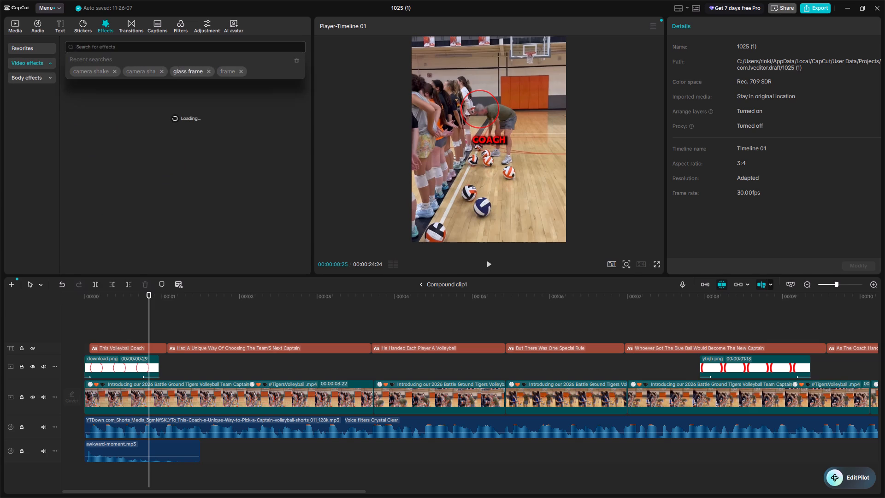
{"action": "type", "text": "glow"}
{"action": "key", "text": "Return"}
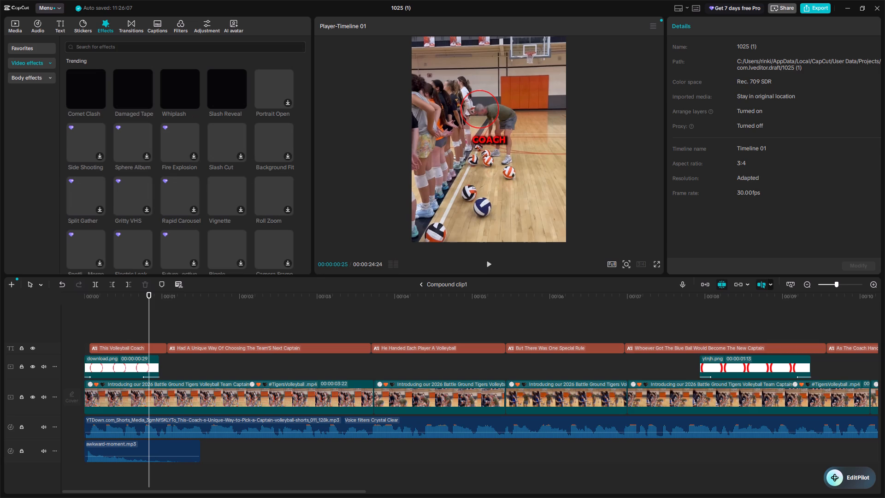
Search the video effects library for "glow" again.
{"action": "left_click", "coordinate": [113, 47]}
{"action": "left_click", "coordinate": [75, 73]}
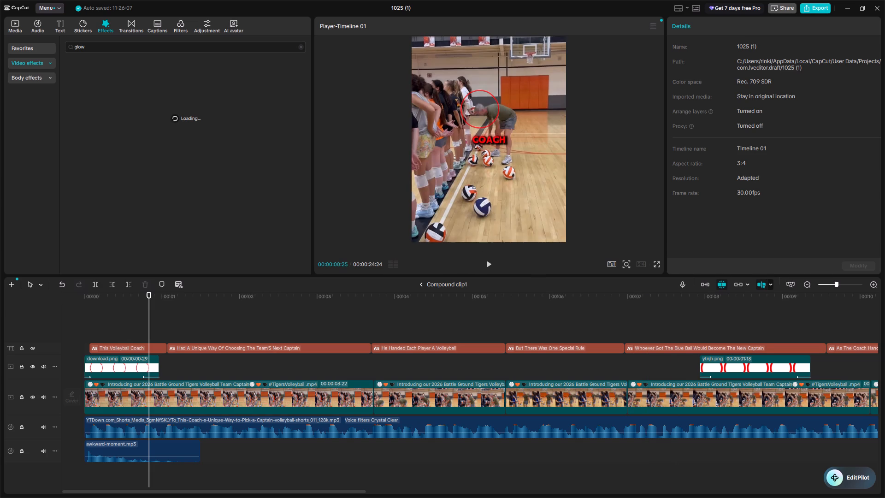
Switch to the Windows network settings and connect the computer to the secured Wi-Fi network "apoorv".
{"action": "left_click", "coordinate": [806, 489]}
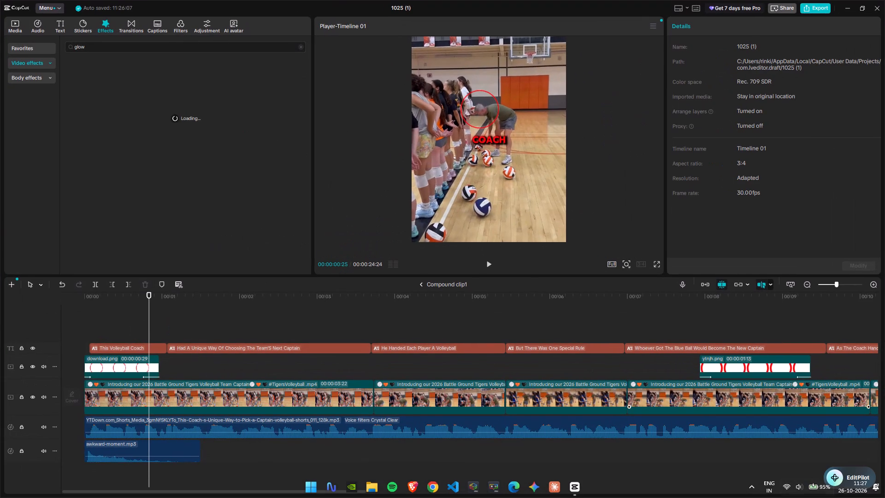
{"action": "left_click", "coordinate": [818, 497]}
{"action": "left_click", "coordinate": [755, 298]}
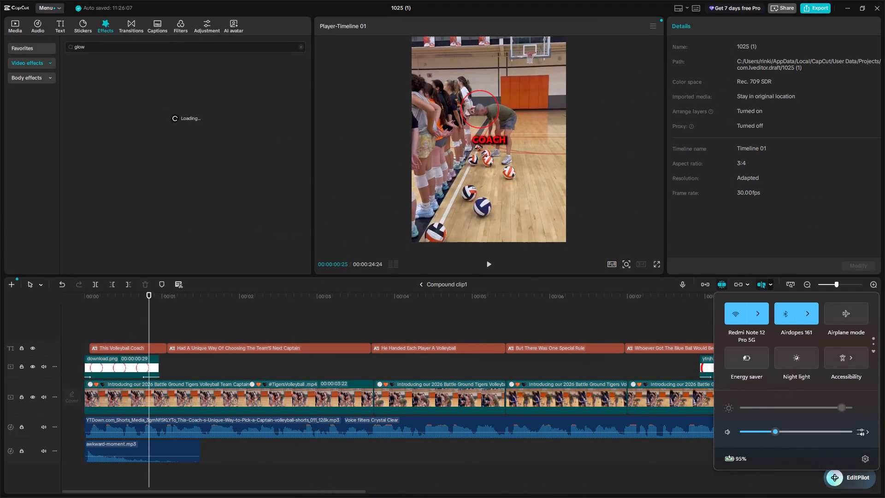
{"action": "left_click", "coordinate": [754, 313]}
{"action": "left_click", "coordinate": [776, 396]}
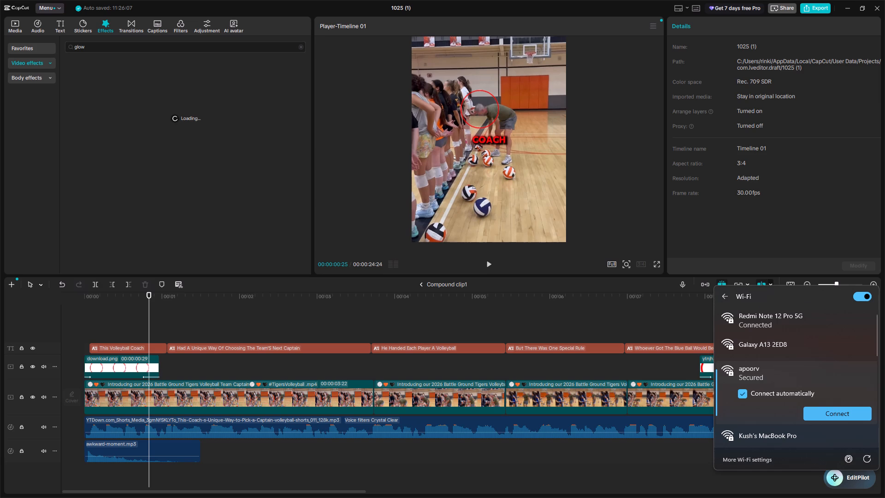
{"action": "left_click", "coordinate": [838, 414]}
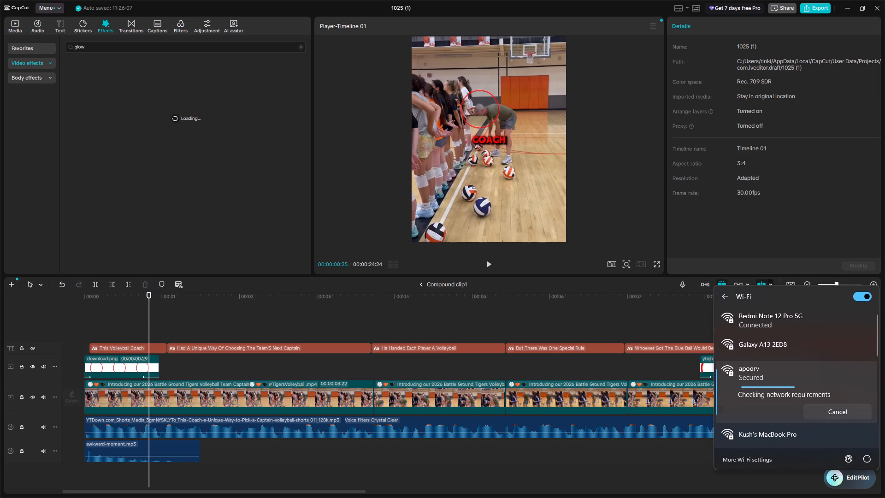
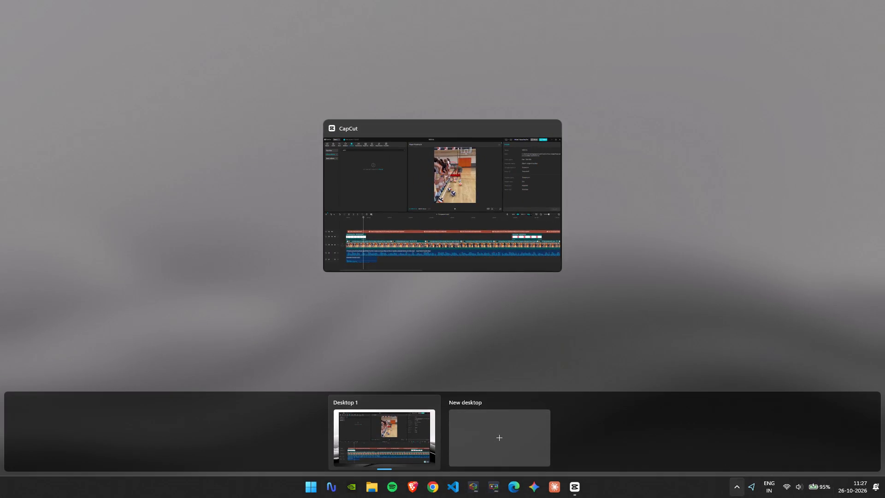
Switch to Hotspot Shield to connect the VPN, dismiss the Lenovo WiFi Security notification, and close the VPN window.
{"action": "left_click", "coordinate": [733, 494]}
{"action": "left_click", "coordinate": [733, 435]}
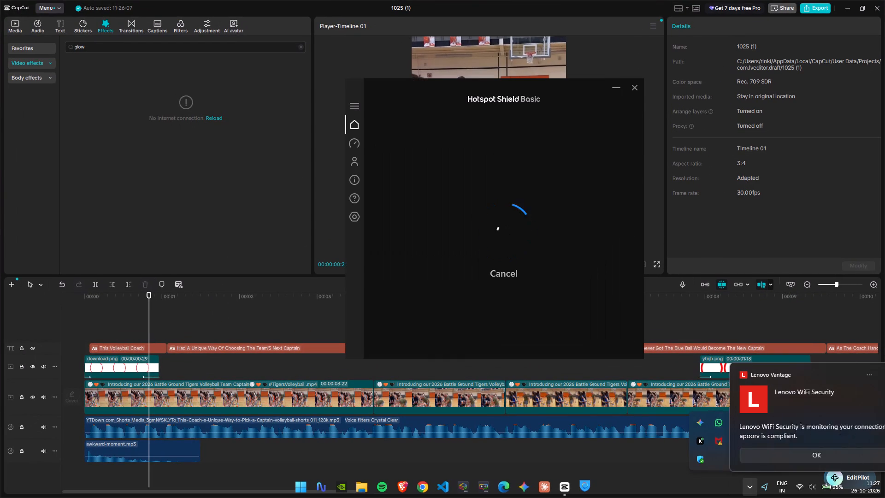
{"action": "left_click", "coordinate": [784, 471]}
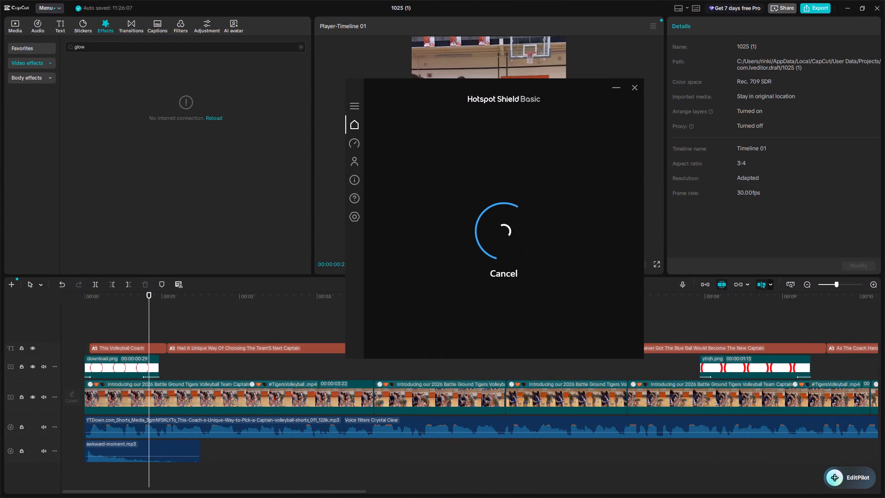
{"action": "left_click", "coordinate": [633, 92]}
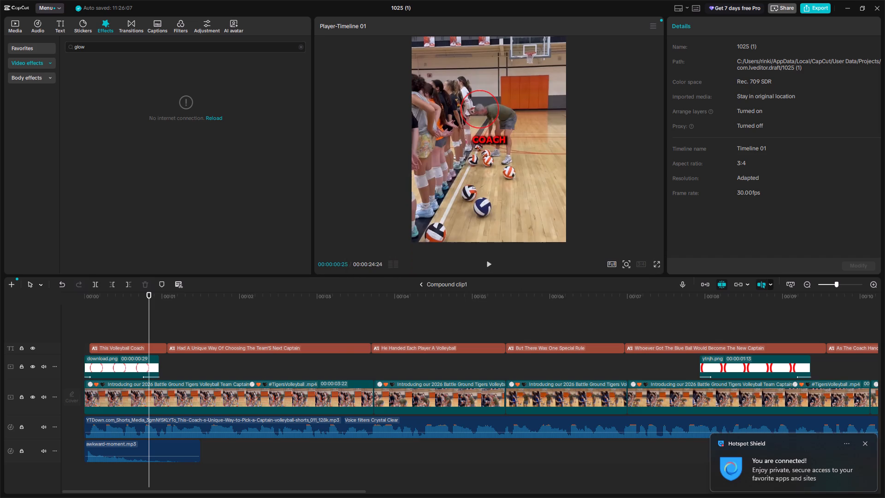
Reload the video effects search for "glow".
{"action": "left_click", "coordinate": [215, 113]}
{"action": "left_click", "coordinate": [209, 127]}
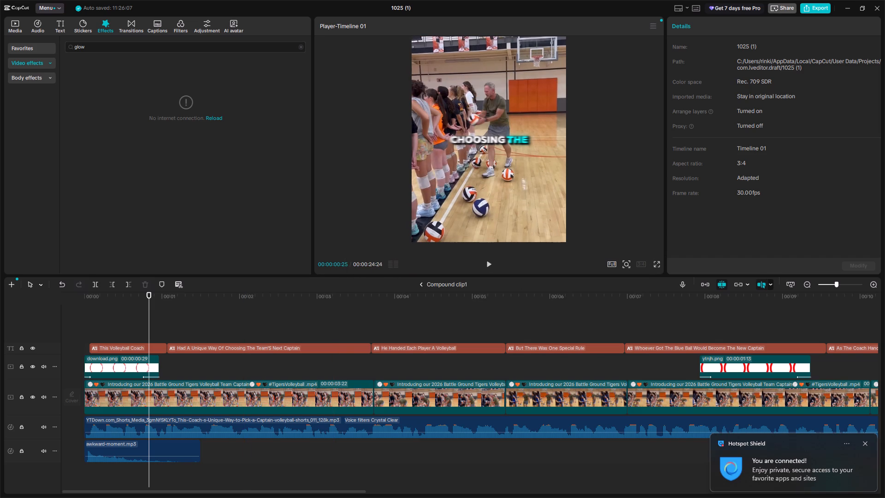
{"action": "left_click", "coordinate": [211, 120]}
Play the short from the start to review the opening captions and the circle around the coach.
{"action": "left_click", "coordinate": [208, 313]}
{"action": "left_click_drag", "start_coordinate": [208, 313], "coordinate": [0, 306]}
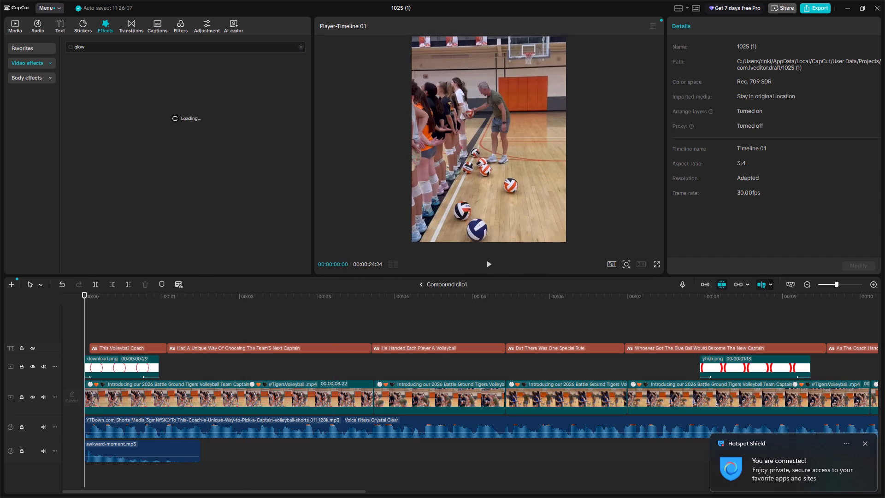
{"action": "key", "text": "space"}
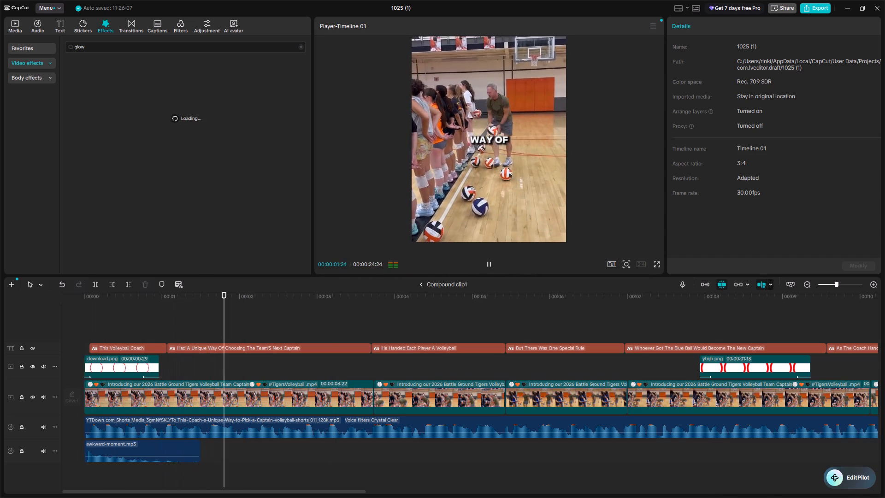
{"action": "scroll", "coordinate": [372, 396], "scroll_direction": "down", "scroll_amount": 3, "text": "ctrl"}
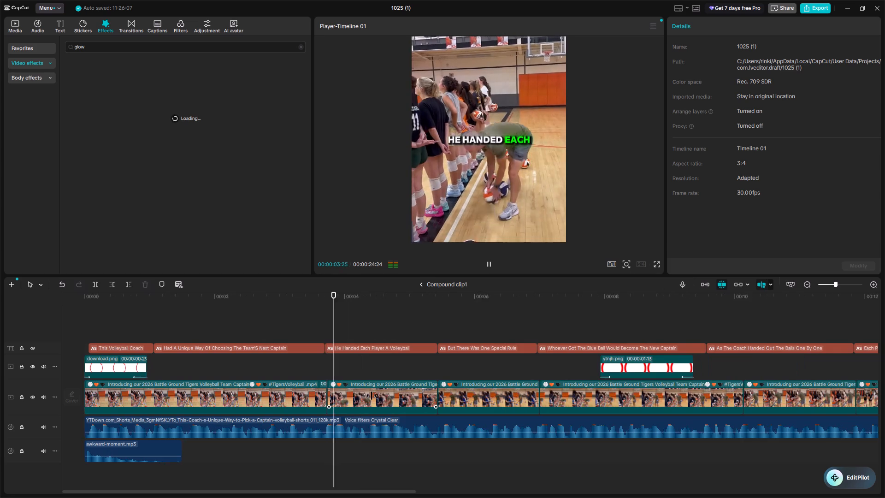
{"action": "scroll", "coordinate": [372, 396], "scroll_direction": "up", "scroll_amount": 5, "text": "ctrl"}
{"action": "scroll", "coordinate": [372, 396], "scroll_direction": "left", "scroll_amount": 2}
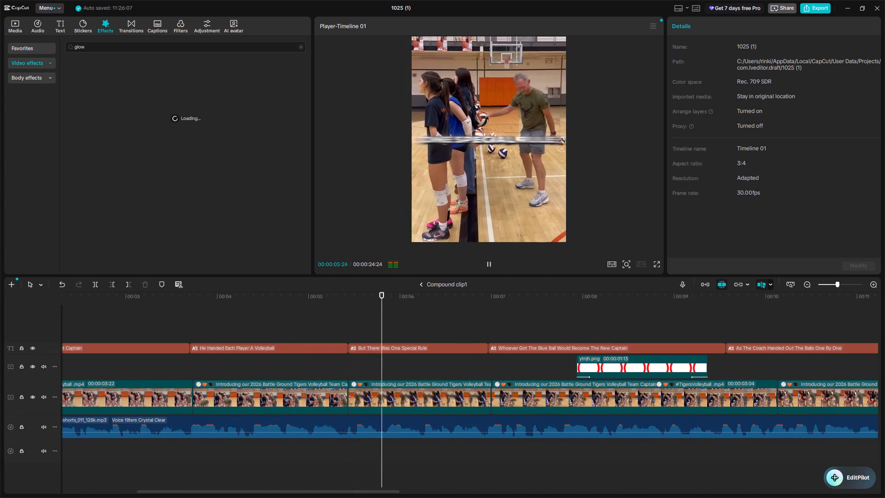
Replay from the "He Handed Each Player A Volleyball" caption at 00:00:03:22 to review the captions and the blue ball's circle highlight.
{"action": "left_click", "coordinate": [356, 329]}
{"action": "left_click_drag", "start_coordinate": [356, 329], "coordinate": [181, 363]}
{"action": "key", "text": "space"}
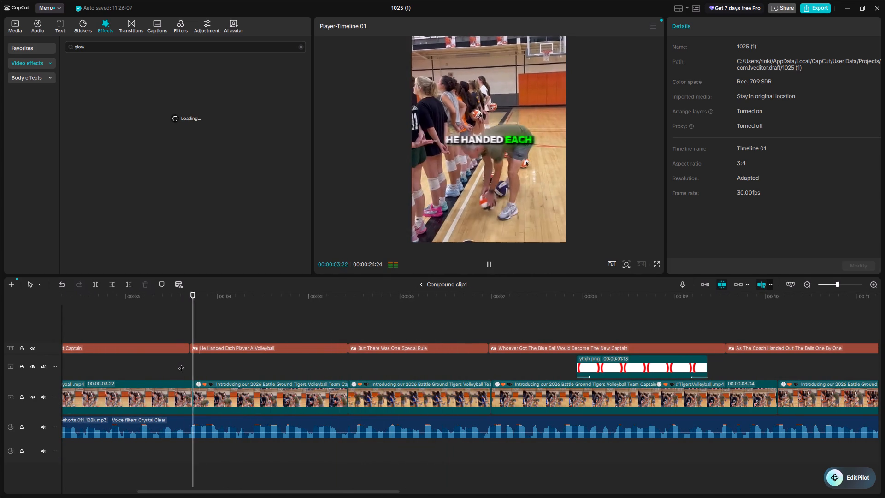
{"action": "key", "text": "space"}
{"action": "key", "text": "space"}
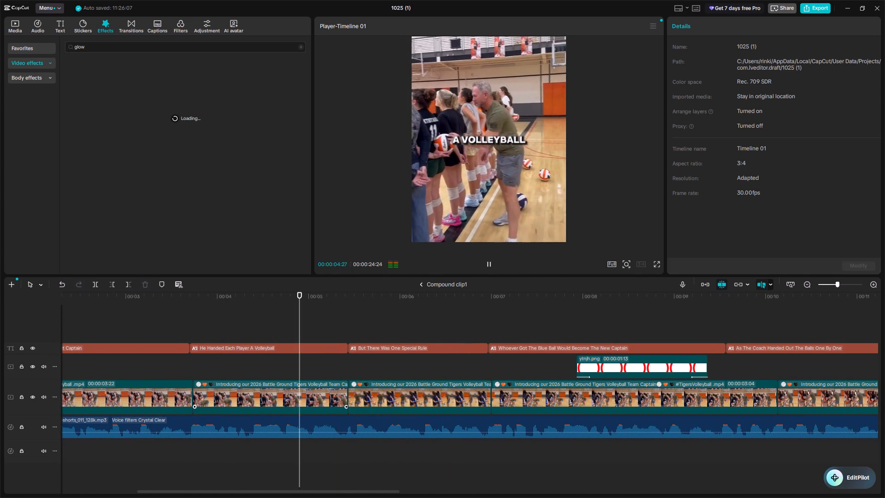
{"action": "scroll", "coordinate": [330, 386], "scroll_direction": "left", "scroll_amount": 1}
{"action": "scroll", "coordinate": [330, 386], "scroll_direction": "up", "scroll_amount": 2, "text": "ctrl"}
{"action": "scroll", "coordinate": [330, 386], "scroll_direction": "down", "scroll_amount": 1, "text": "ctrl"}
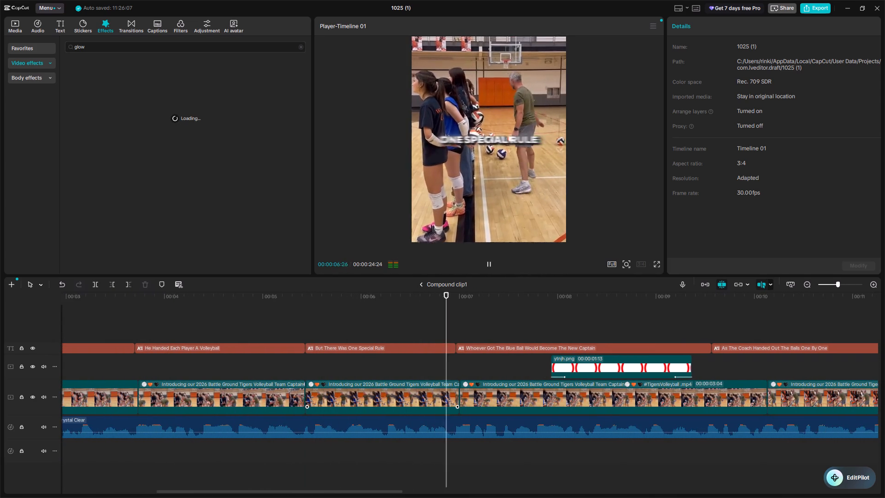
{"action": "scroll", "coordinate": [330, 386], "scroll_direction": "down", "scroll_amount": 5, "text": "ctrl"}
{"action": "scroll", "coordinate": [330, 386], "scroll_direction": "left", "scroll_amount": 1}
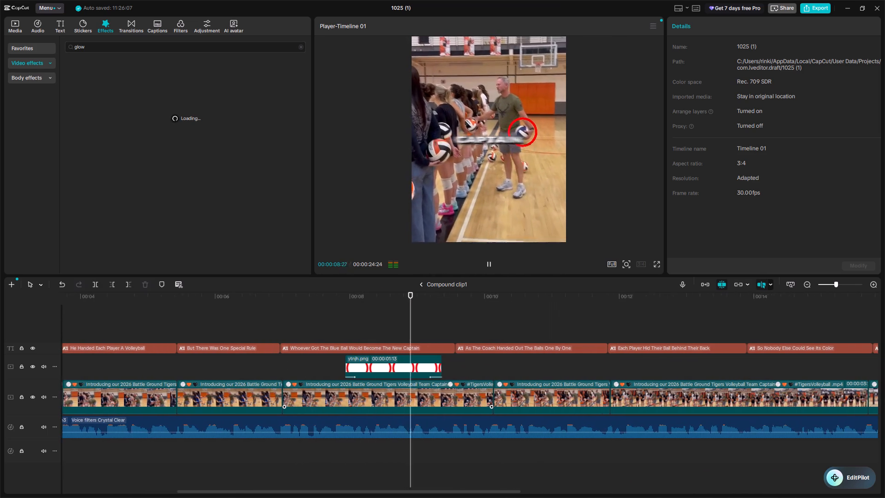
{"action": "scroll", "coordinate": [330, 386], "scroll_direction": "left", "scroll_amount": 2}
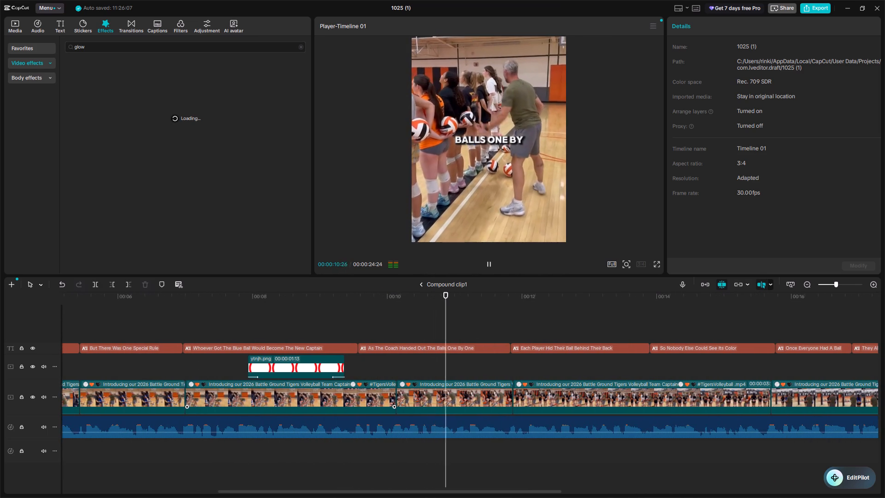
Enlarge the ytnjh.png red circle around the blue ball slightly at the start of its clip, at 00:00:07:28.
{"action": "double_click", "coordinate": [250, 320]}
{"action": "left_click", "coordinate": [256, 359]}
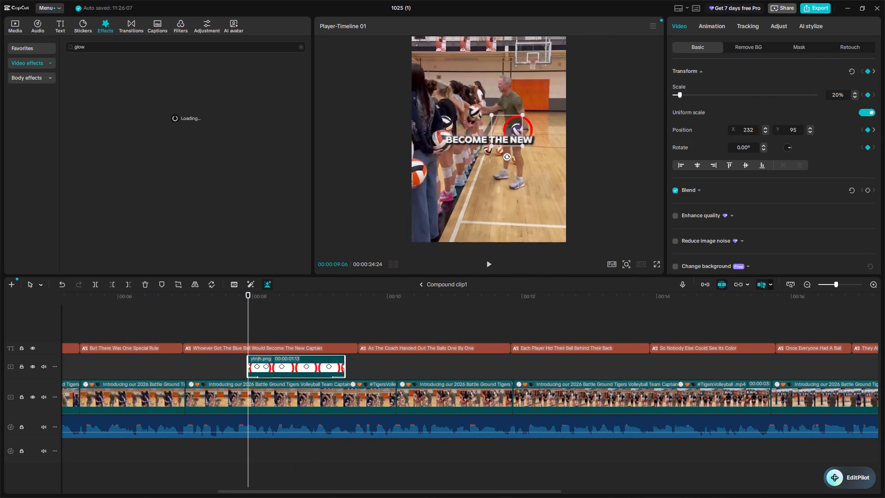
{"action": "left_click_drag", "start_coordinate": [519, 152], "coordinate": [527, 159]}
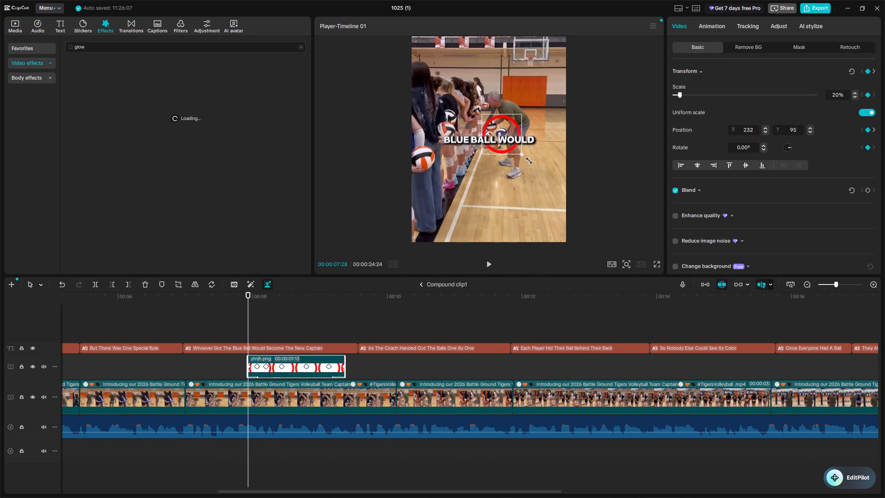
Scale the ytnjh.png circle to 26% at 00:00:07:28, scrub through its motion and check its Out animation.
{"action": "left_click_drag", "start_coordinate": [527, 159], "coordinate": [527, 160]}
{"action": "left_click_drag", "start_coordinate": [246, 302], "coordinate": [300, 309]}
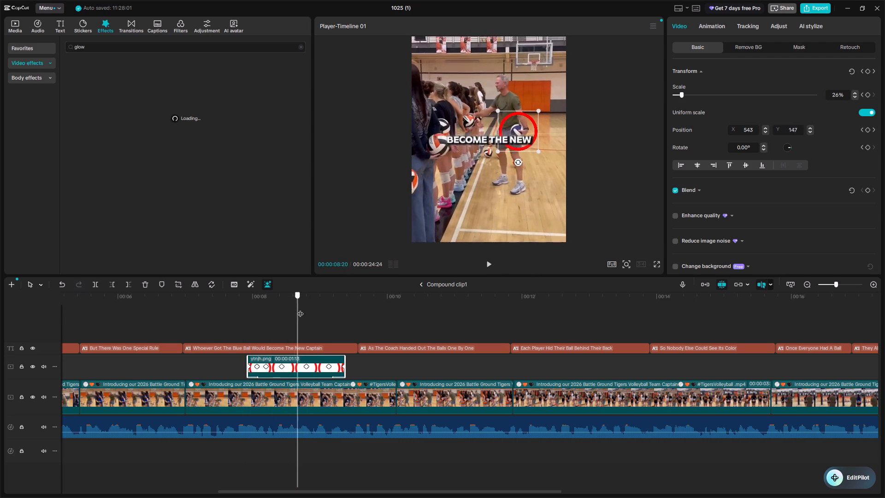
{"action": "left_click_drag", "start_coordinate": [300, 309], "coordinate": [248, 337]}
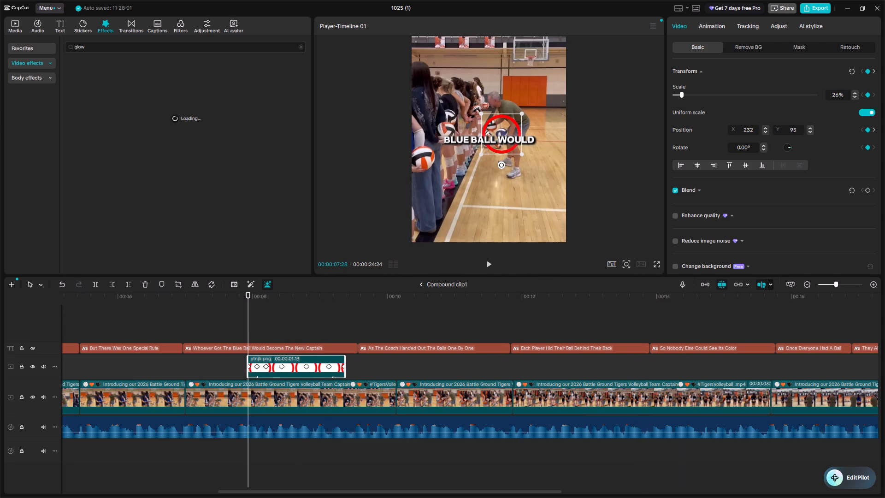
{"action": "left_click", "coordinate": [720, 22]}
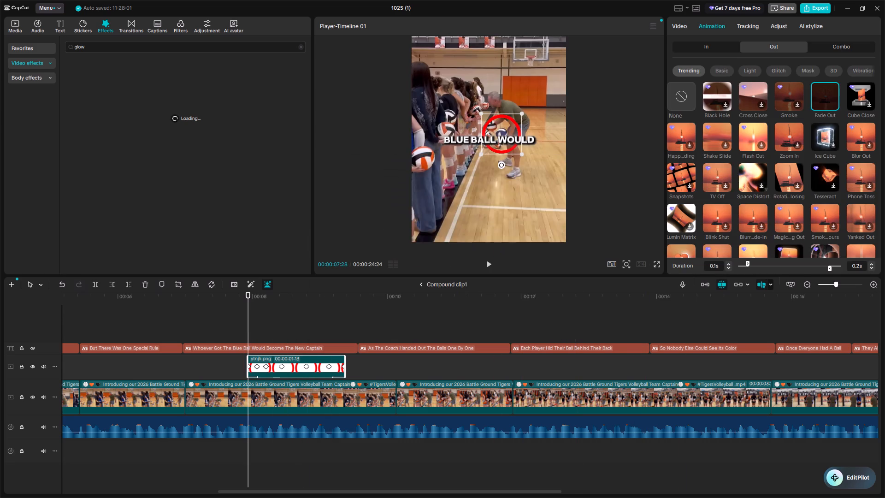
Play the short from the start through its first second to check the download.png circle's fades and movement.
{"action": "scroll", "coordinate": [533, 334], "scroll_direction": "left", "scroll_amount": 5}
{"action": "scroll", "coordinate": [533, 334], "scroll_direction": "down", "scroll_amount": 5, "text": "ctrl"}
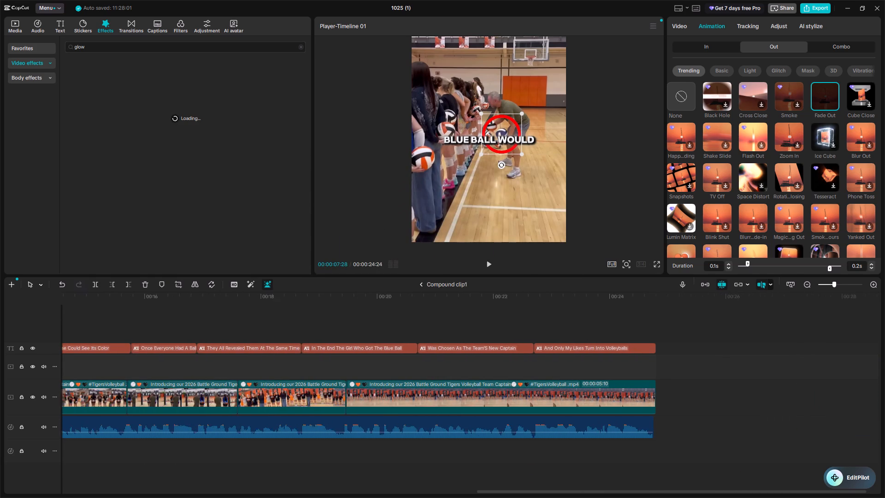
{"action": "scroll", "coordinate": [533, 334], "scroll_direction": "down", "scroll_amount": 4, "text": "ctrl"}
{"action": "scroll", "coordinate": [533, 334], "scroll_direction": "right", "scroll_amount": 20}
{"action": "scroll", "coordinate": [533, 334], "scroll_direction": "right", "scroll_amount": 20}
{"action": "scroll", "coordinate": [533, 334], "scroll_direction": "right", "scroll_amount": 7}
{"action": "left_click", "coordinate": [415, 372]}
{"action": "left_click_drag", "start_coordinate": [415, 372], "coordinate": [358, 376]}
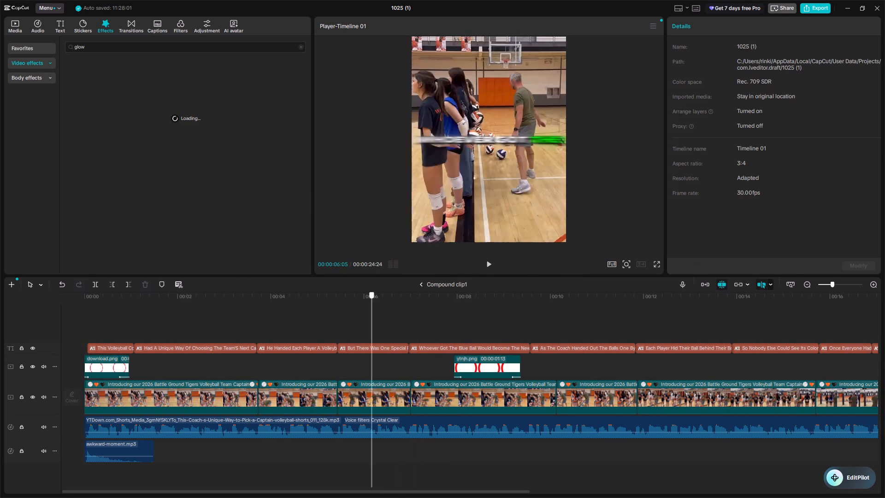
{"action": "left_click_drag", "start_coordinate": [358, 376], "coordinate": [1, 398]}
{"action": "key", "text": "space"}
{"action": "key", "text": "space"}
{"action": "key", "text": "space"}
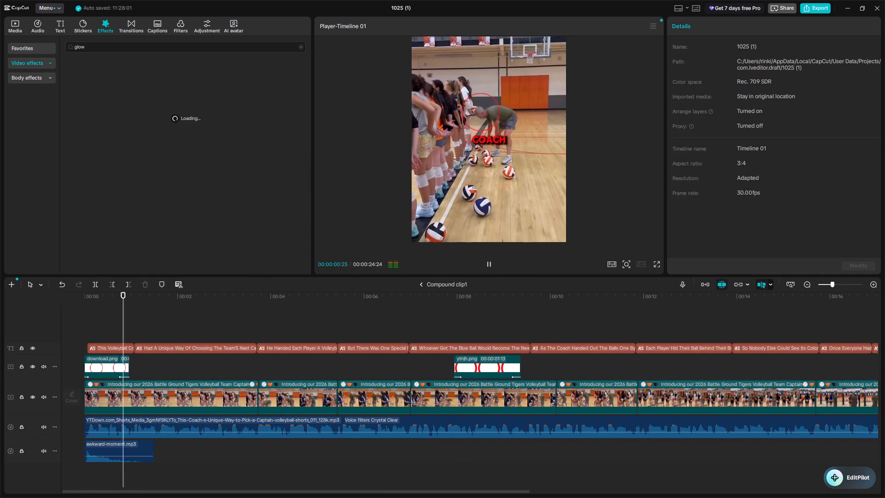
{"action": "key", "text": "space"}
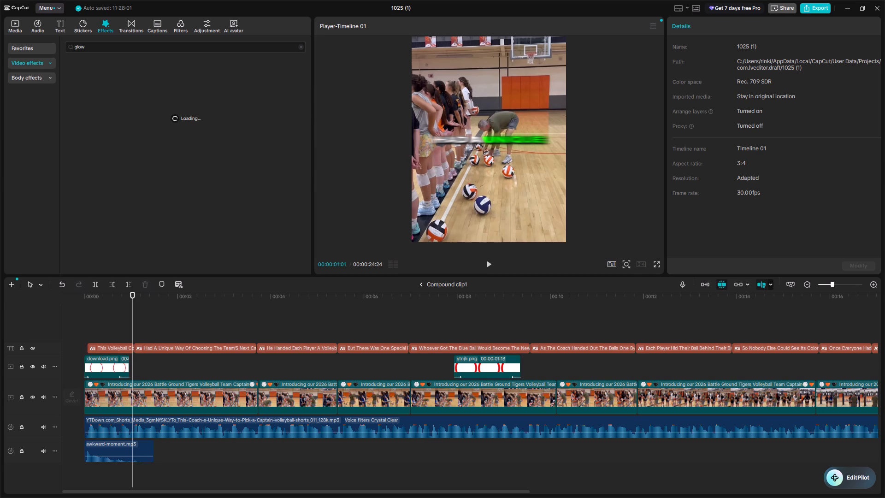
Scrub the opening back to 00:00:00:00 to review the circle's appearance on the coach.
{"action": "left_click", "coordinate": [163, 307]}
{"action": "left_click_drag", "start_coordinate": [163, 307], "coordinate": [36, 345]}
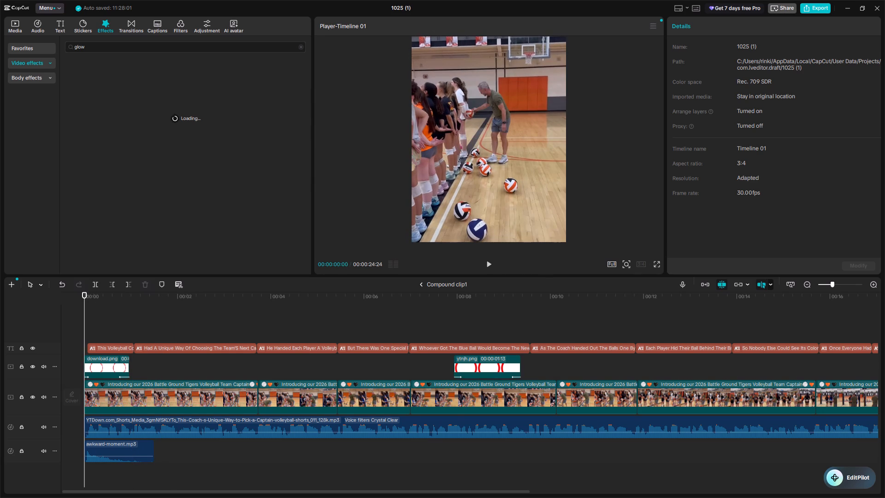
{"action": "left_click", "coordinate": [104, 318]}
{"action": "left_click_drag", "start_coordinate": [104, 318], "coordinate": [71, 335]}
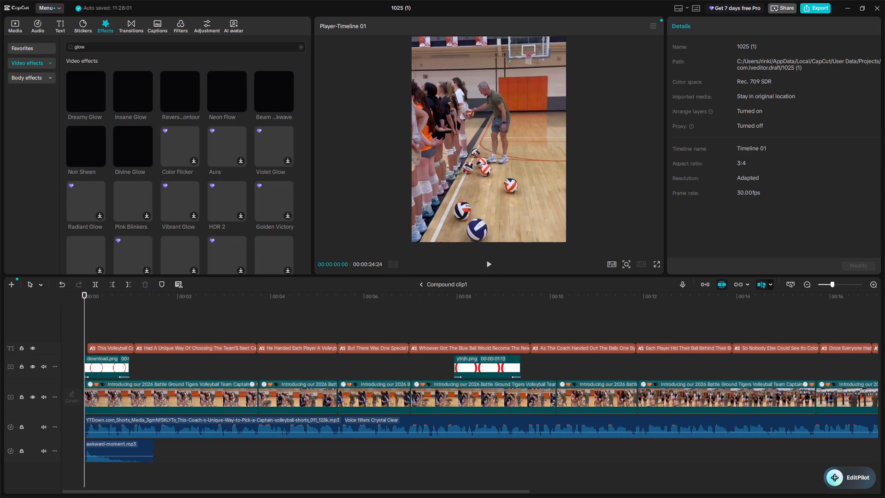
{"action": "left_click", "coordinate": [146, 297]}
{"action": "left_click_drag", "start_coordinate": [146, 297], "coordinate": [39, 309]}
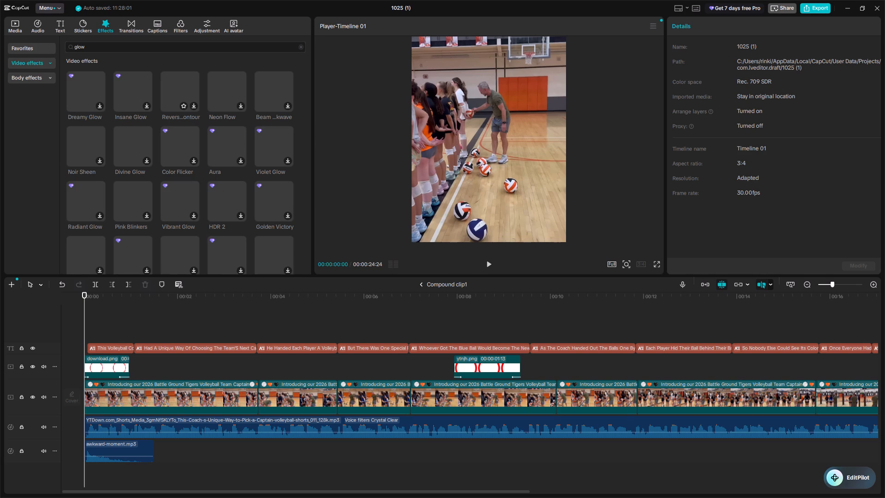
{"action": "scroll", "coordinate": [130, 209], "scroll_direction": "down", "scroll_amount": 1}
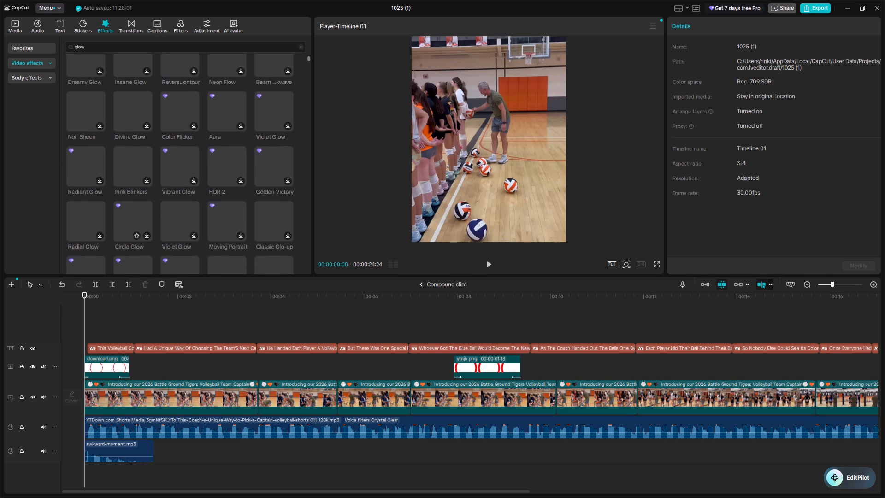
{"action": "scroll", "coordinate": [168, 208], "scroll_direction": "up", "scroll_amount": 2}
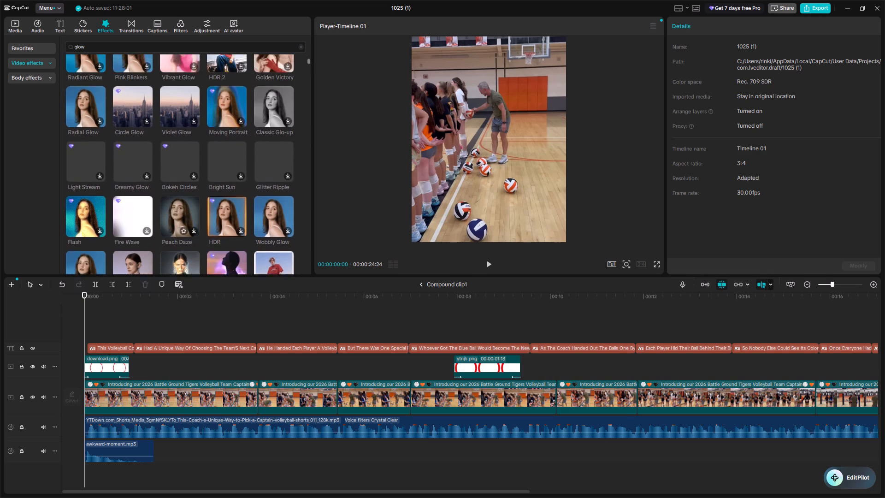
{"action": "scroll", "coordinate": [168, 208], "scroll_direction": "up", "scroll_amount": 1}
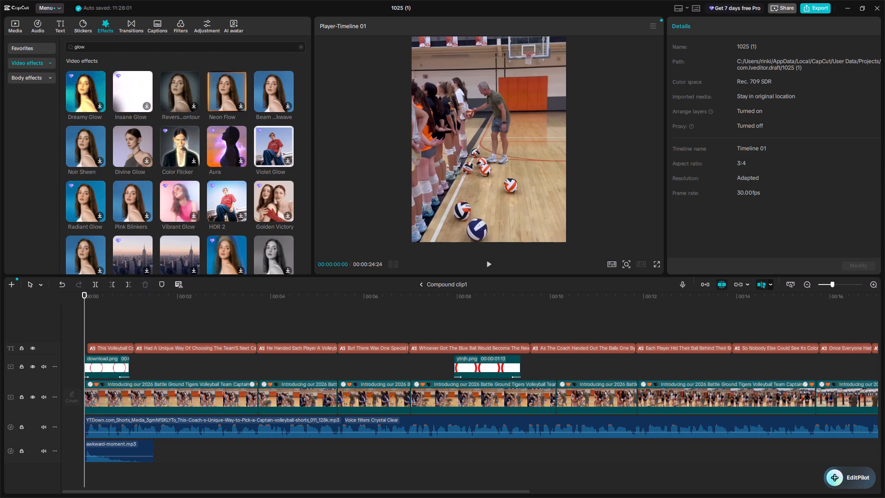
{"action": "scroll", "coordinate": [203, 209], "scroll_direction": "down", "scroll_amount": 2}
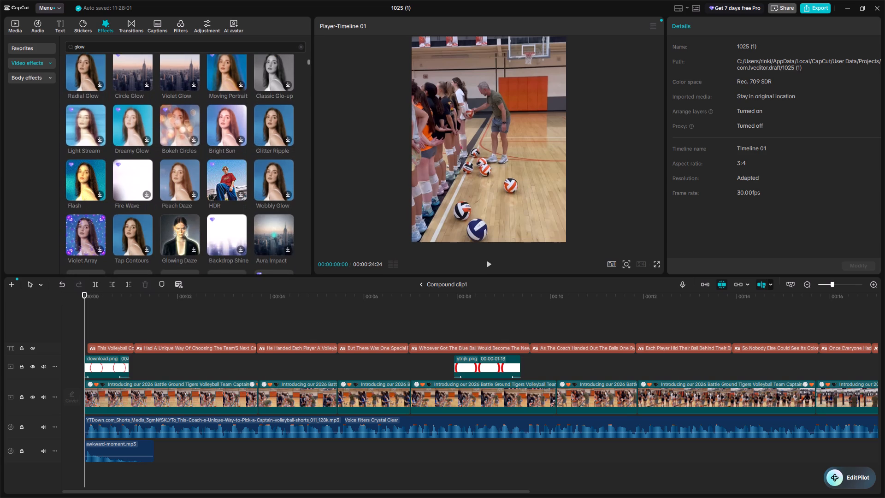
{"action": "scroll", "coordinate": [207, 235], "scroll_direction": "down", "scroll_amount": 1}
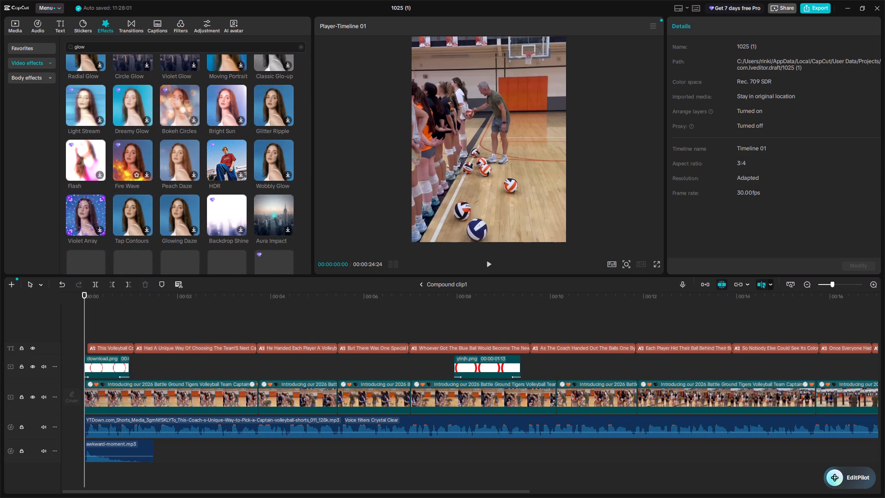
{"action": "scroll", "coordinate": [155, 178], "scroll_direction": "down", "scroll_amount": 1}
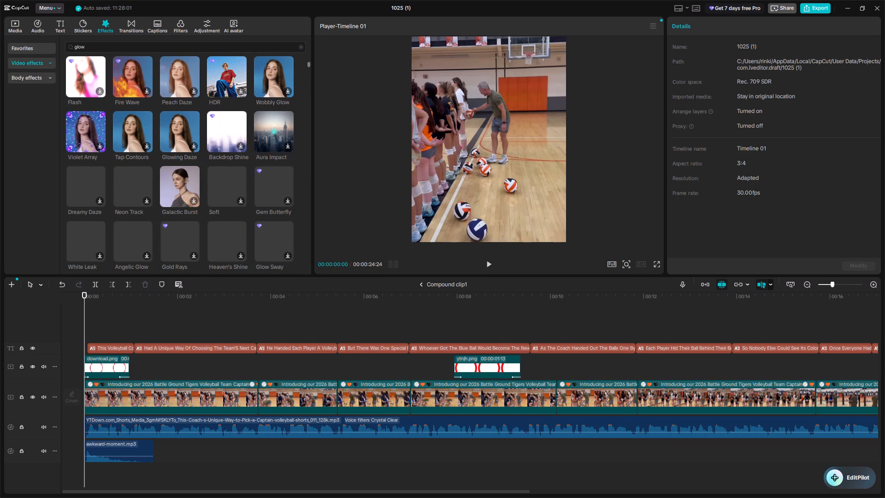
{"action": "scroll", "coordinate": [155, 178], "scroll_direction": "up", "scroll_amount": 5}
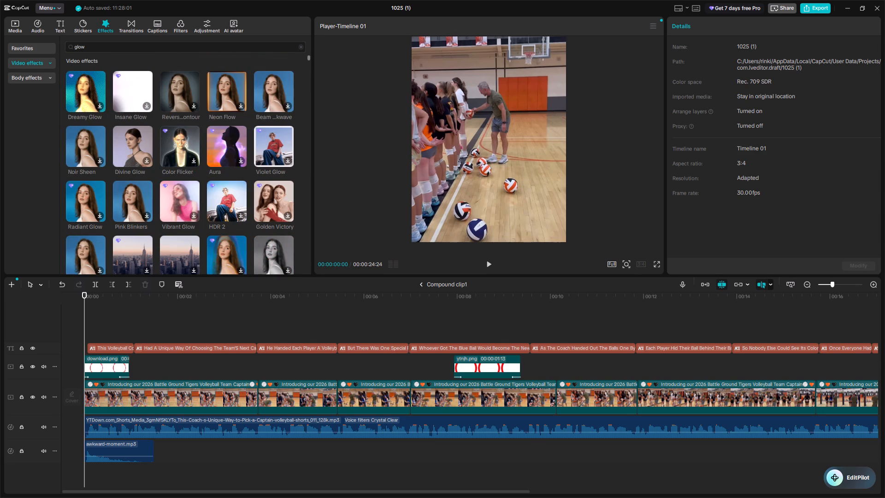
Search the video effects library for "glow 2".
{"action": "left_click", "coordinate": [126, 47]}
{"action": "key", "text": "space"}
{"action": "key", "text": "2"}
{"action": "key", "text": "Return"}
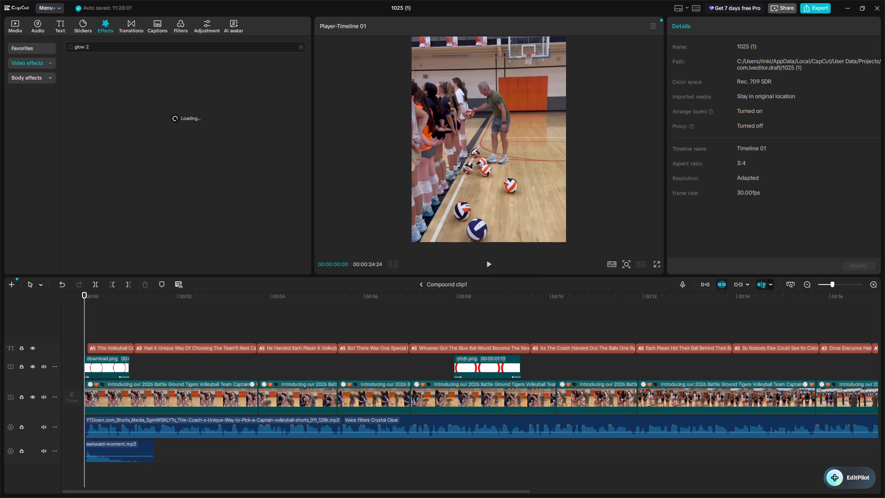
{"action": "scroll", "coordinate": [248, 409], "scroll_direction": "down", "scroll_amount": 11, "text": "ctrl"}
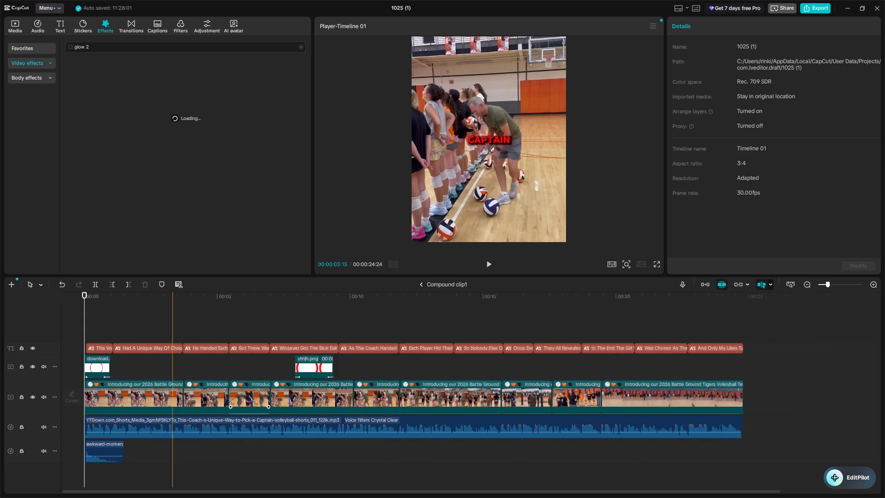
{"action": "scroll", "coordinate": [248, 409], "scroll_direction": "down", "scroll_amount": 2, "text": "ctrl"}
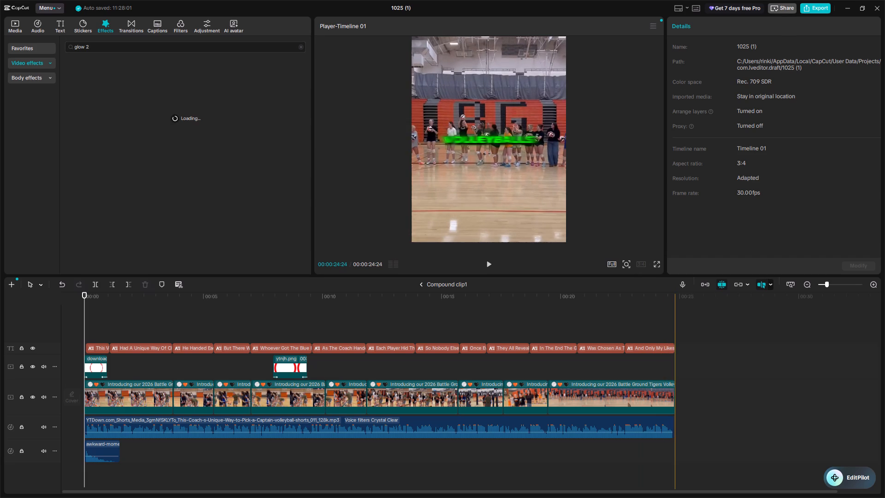
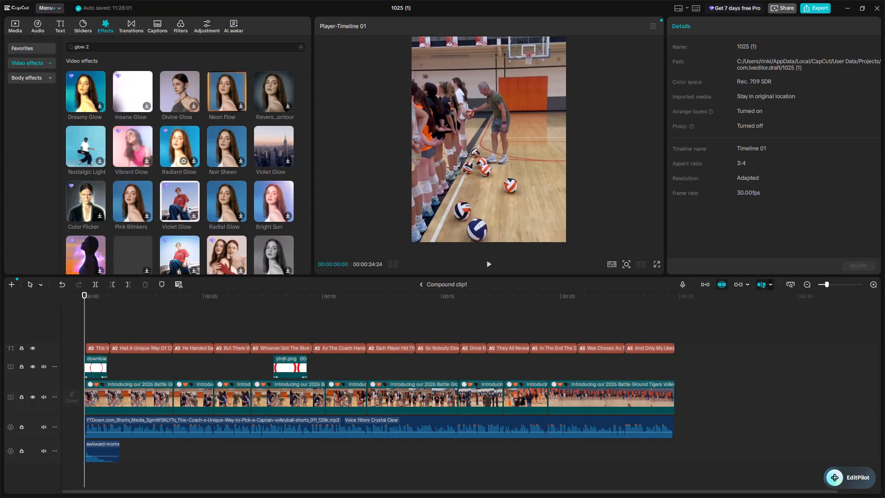
Open the favorite effects and start signing in to the CapCut account with Google.
{"action": "scroll", "coordinate": [212, 203], "scroll_direction": "up", "scroll_amount": 1}
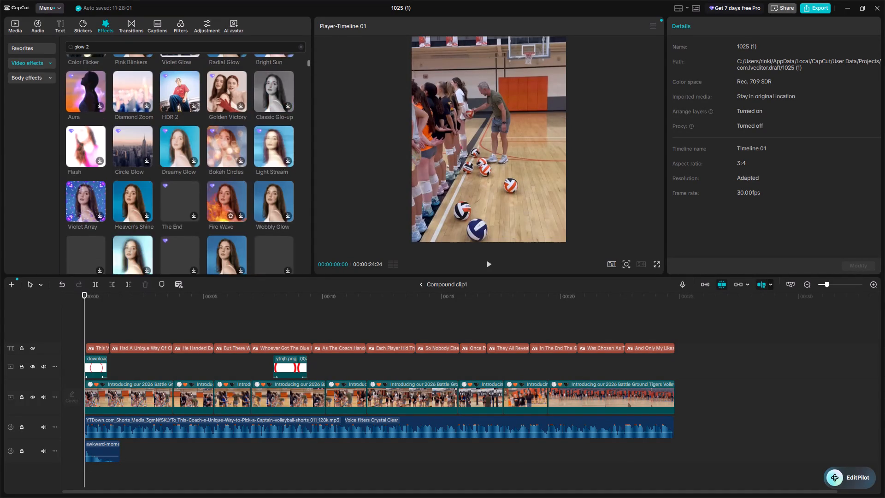
{"action": "scroll", "coordinate": [212, 203], "scroll_direction": "up", "scroll_amount": 1}
{"action": "left_click", "coordinate": [36, 45]}
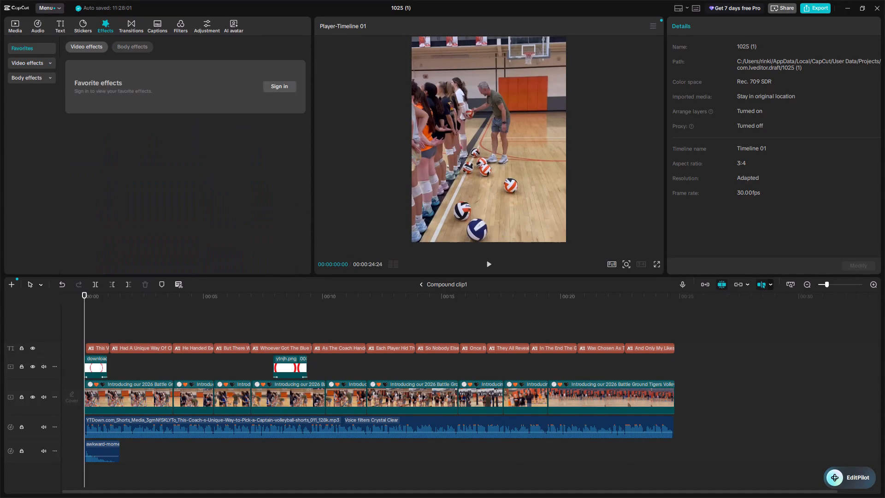
{"action": "left_click", "coordinate": [274, 85]}
{"action": "left_click", "coordinate": [431, 277]}
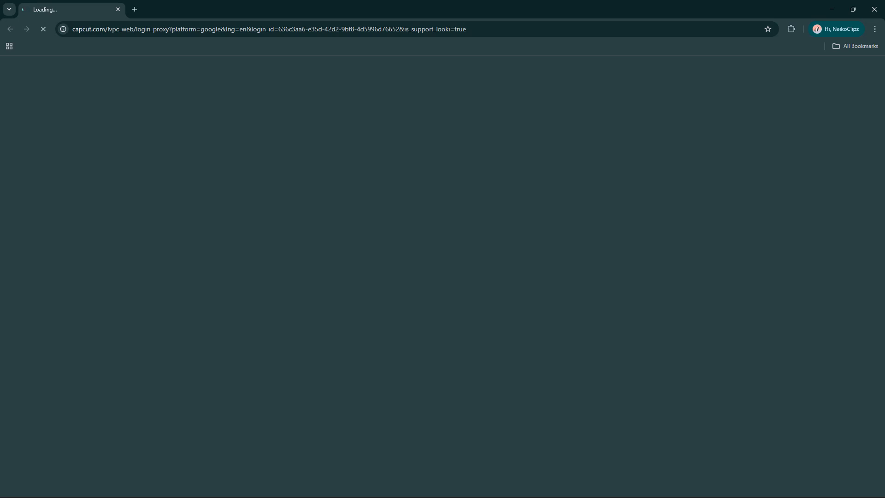
Copy the web address of the CapCut Google sign-in page.
{"action": "left_click", "coordinate": [606, 45]}
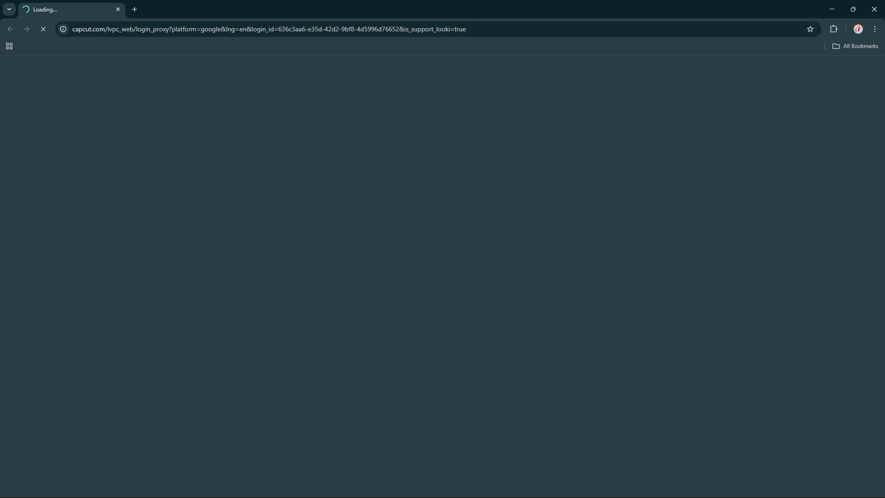
{"action": "left_click", "coordinate": [609, 28]}
{"action": "key", "text": "ctrl+c"}
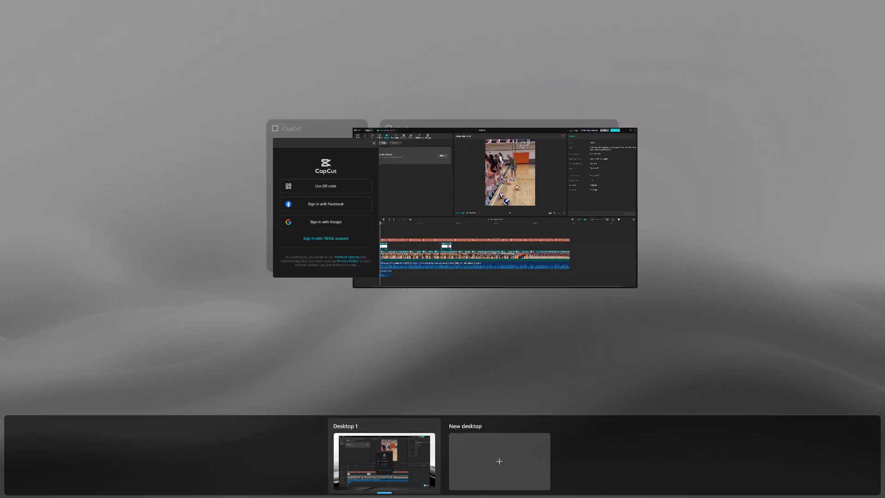
Open a Chrome window with the Stickman profile.
{"action": "left_click", "coordinate": [431, 483]}
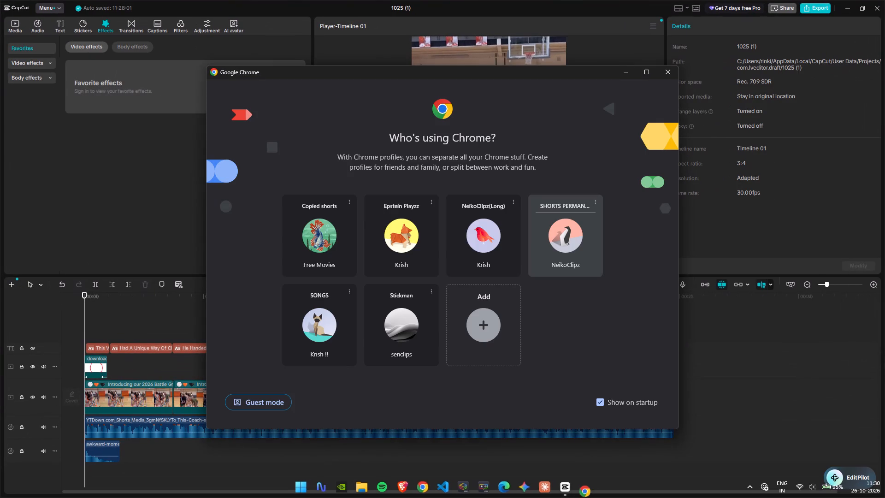
{"action": "left_click", "coordinate": [426, 316]}
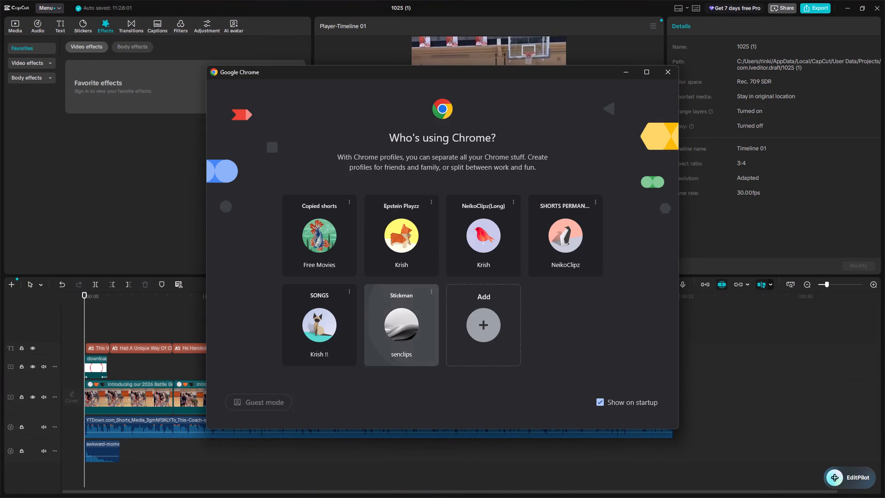
Load the copied CapCut Google sign-in address in the Chrome window and reposition the window so it is fully in view.
{"action": "key", "text": "ctrl+v"}
{"action": "key", "text": "ctrl+Return"}
{"action": "left_click_drag", "start_coordinate": [535, 0], "coordinate": [666, 198]}
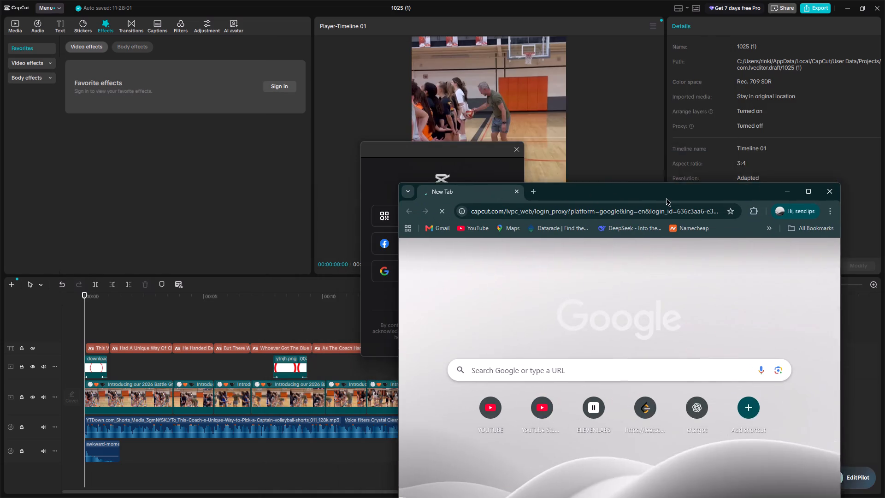
{"action": "left_click_drag", "start_coordinate": [666, 198], "coordinate": [716, 107]}
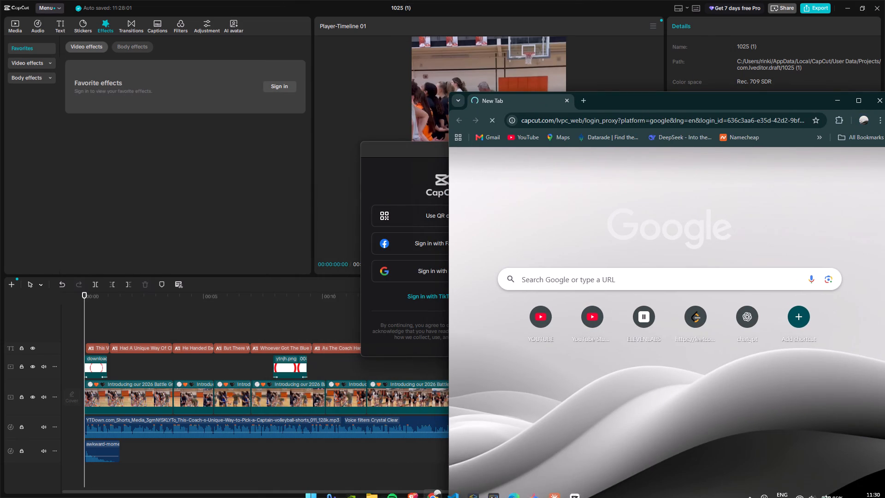
{"action": "left_click_drag", "start_coordinate": [641, 96], "coordinate": [616, 30]}
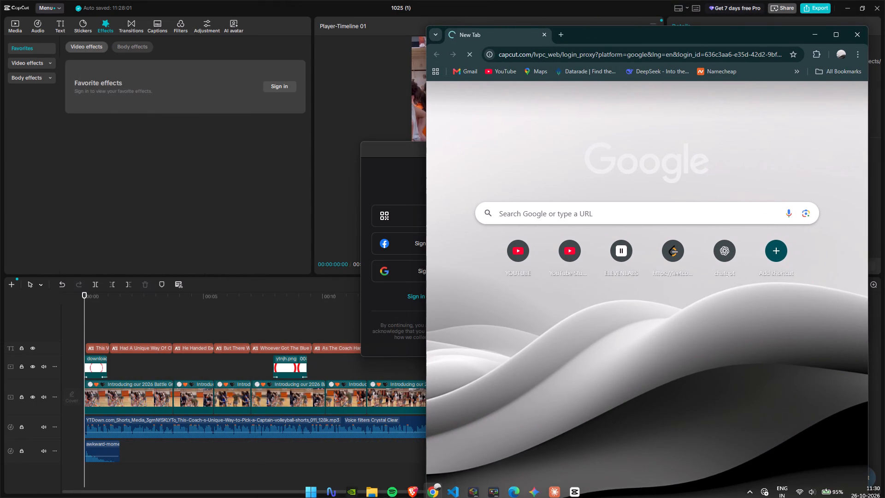
Switch to Hotspot Shield to check the VPN, and return to the Chrome window with the CapCut sign-in page.
{"action": "left_click", "coordinate": [751, 494]}
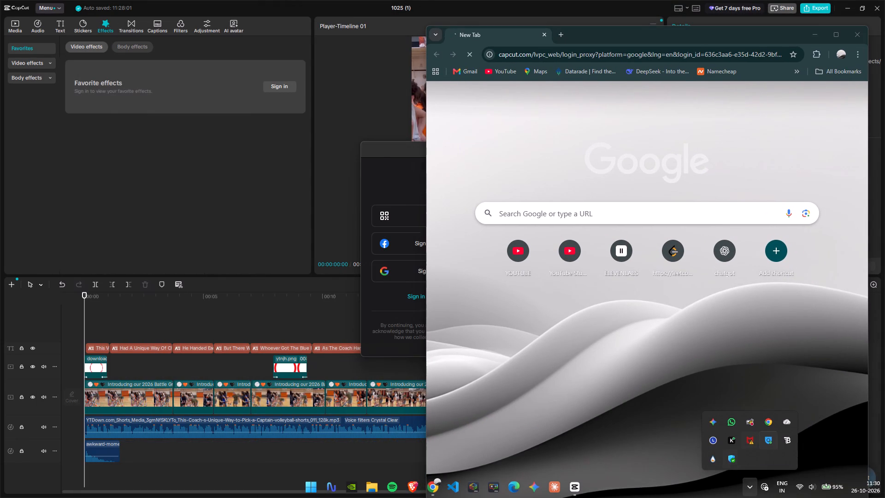
{"action": "left_click", "coordinate": [770, 442]}
{"action": "left_click", "coordinate": [633, 89]}
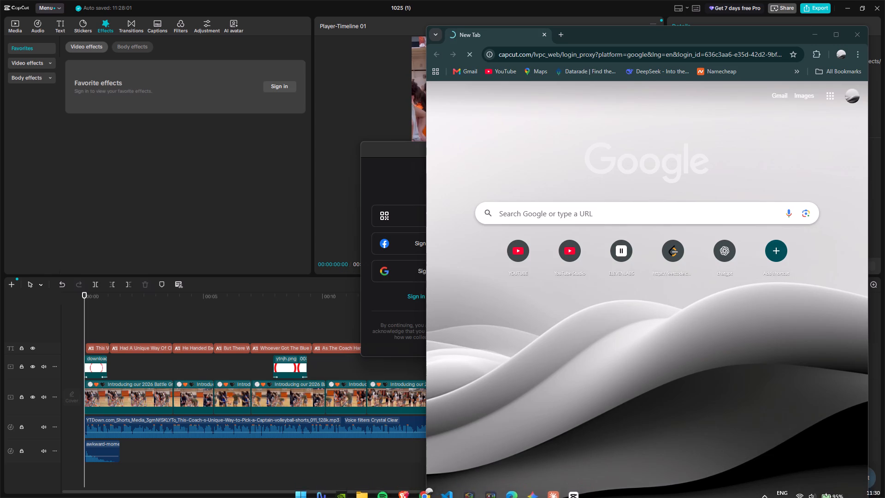
{"action": "left_click_drag", "start_coordinate": [675, 34], "coordinate": [673, 22]}
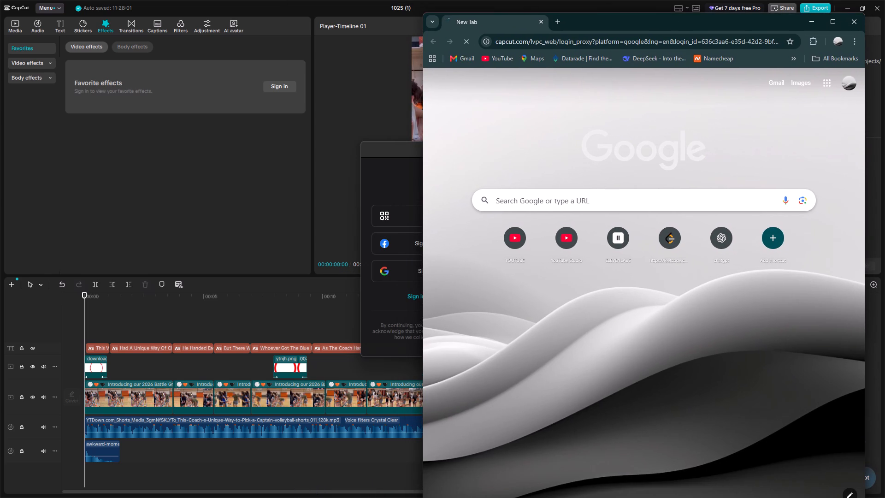
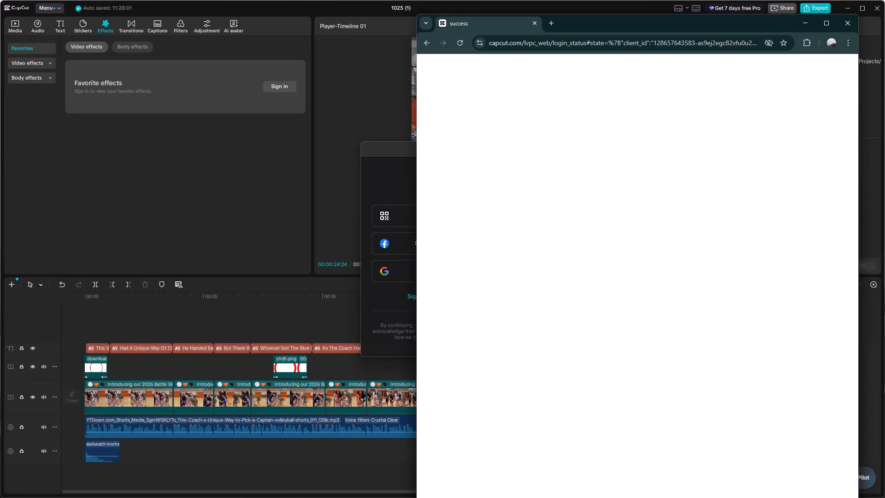
Finish the Google sign-in in the browser and return to the CapCut desktop app from the sign-in success page.
{"action": "left_click", "coordinate": [523, 159]}
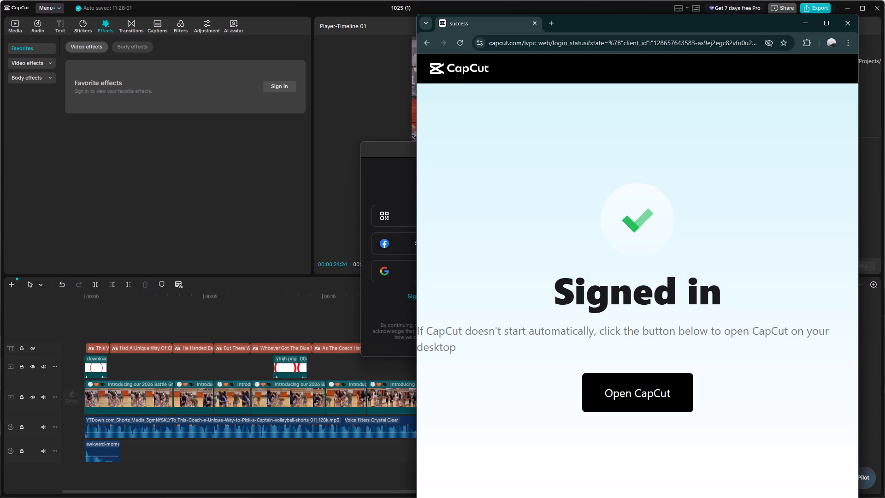
{"action": "left_click", "coordinate": [640, 404]}
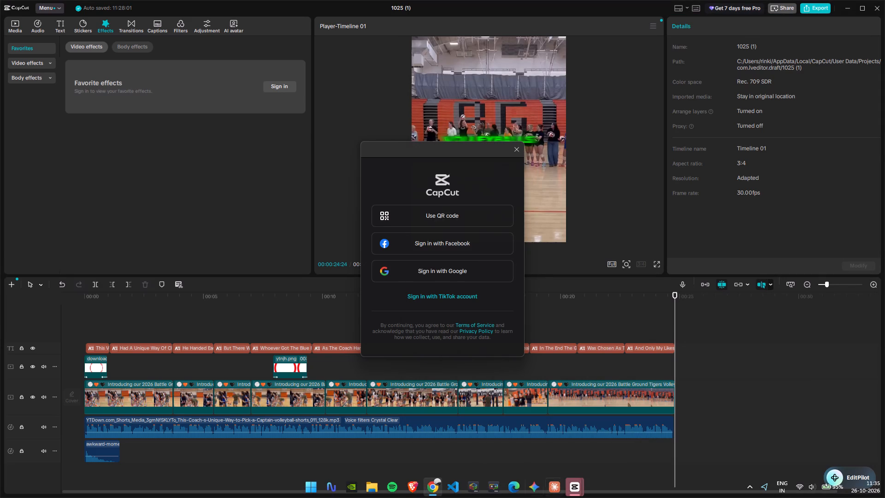
Switch to the Chrome sign-in page and hand the completed Google sign-in over to CapCut.
{"action": "left_click", "coordinate": [430, 488]}
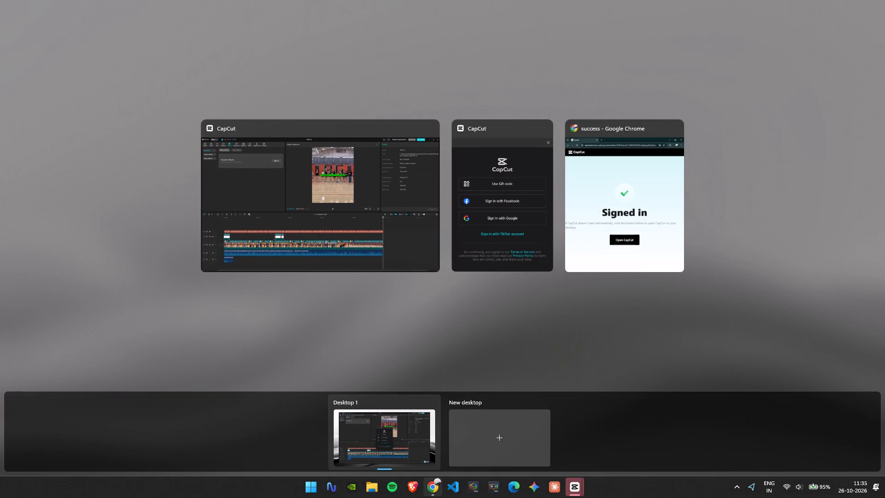
{"action": "left_click", "coordinate": [433, 497]}
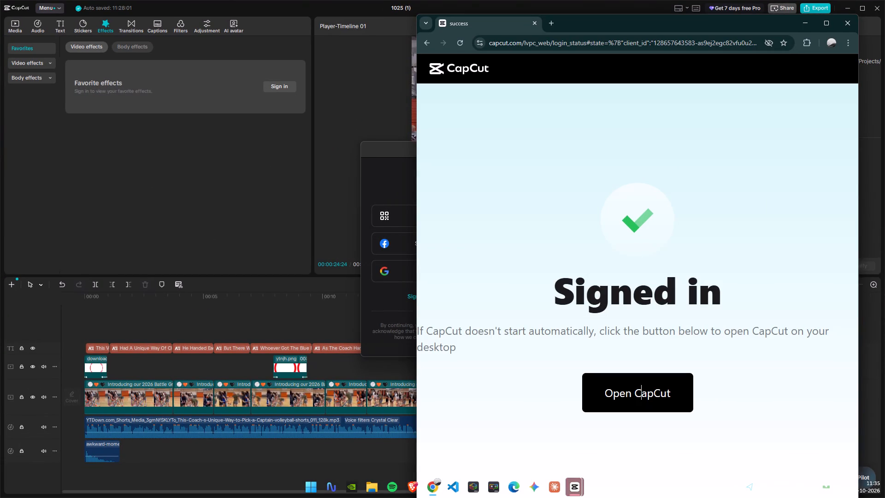
{"action": "left_click", "coordinate": [641, 387]}
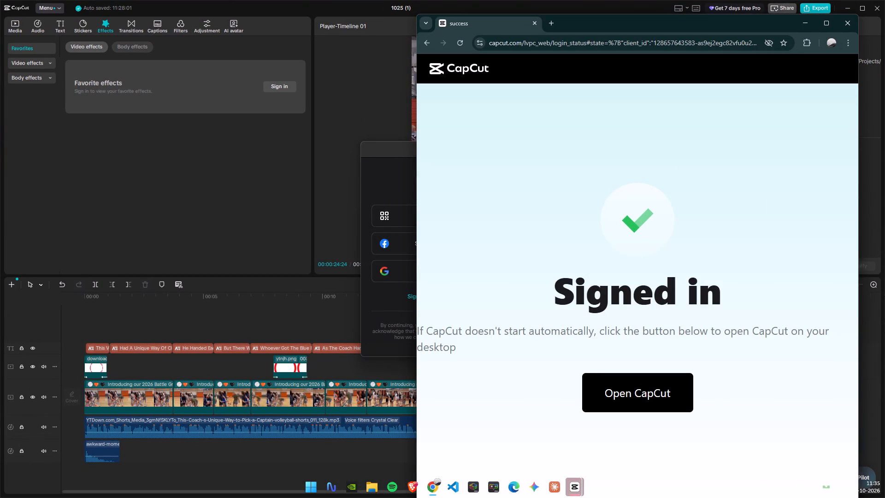
{"action": "left_click", "coordinate": [636, 397]}
{"action": "left_click", "coordinate": [650, 398]}
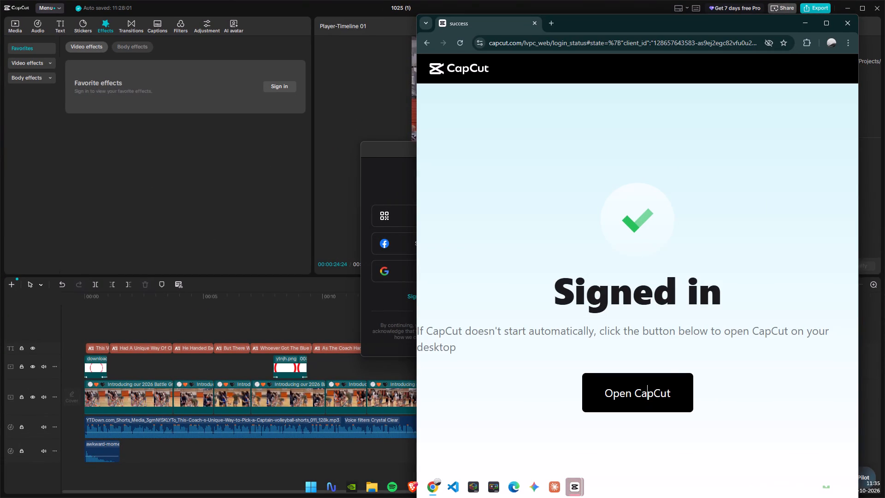
{"action": "double_click", "coordinate": [650, 398]}
{"action": "left_click", "coordinate": [706, 398]}
{"action": "left_click", "coordinate": [681, 394]}
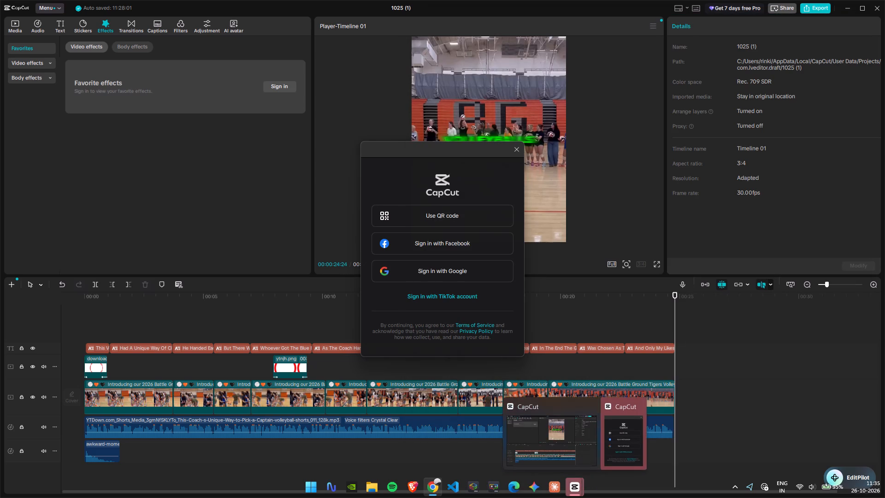
Close the Chrome sign-in window and return to the CapCut project.
{"action": "left_click", "coordinate": [584, 456]}
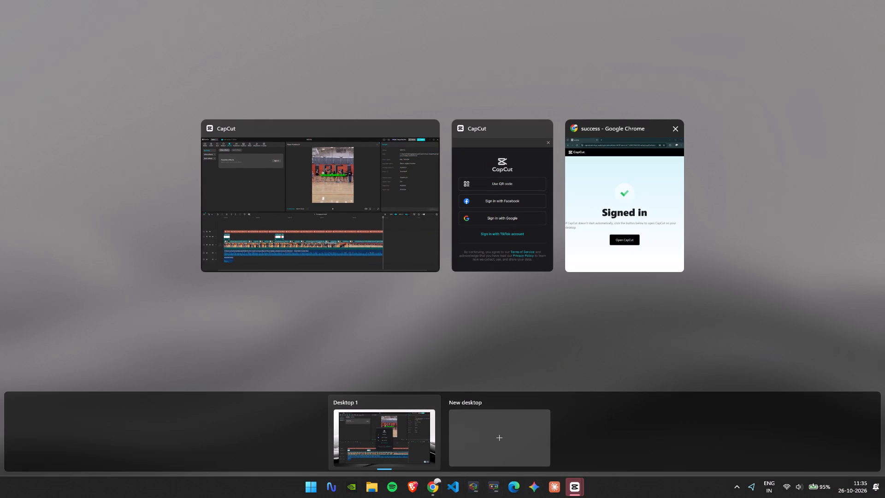
{"action": "left_click", "coordinate": [673, 136]}
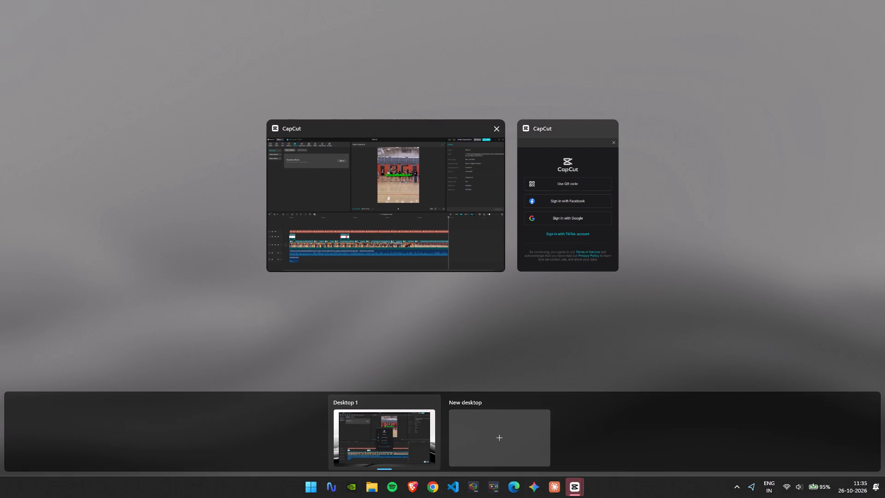
{"action": "left_click", "coordinate": [393, 175]}
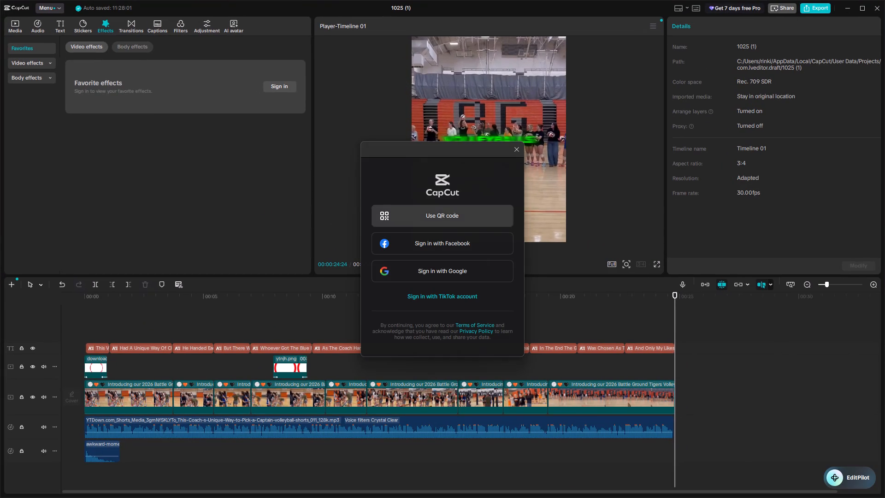
Dismiss the CapCut sign-in dialog to get back to the editor.
{"action": "scroll", "coordinate": [467, 397], "scroll_direction": "up", "scroll_amount": 1}
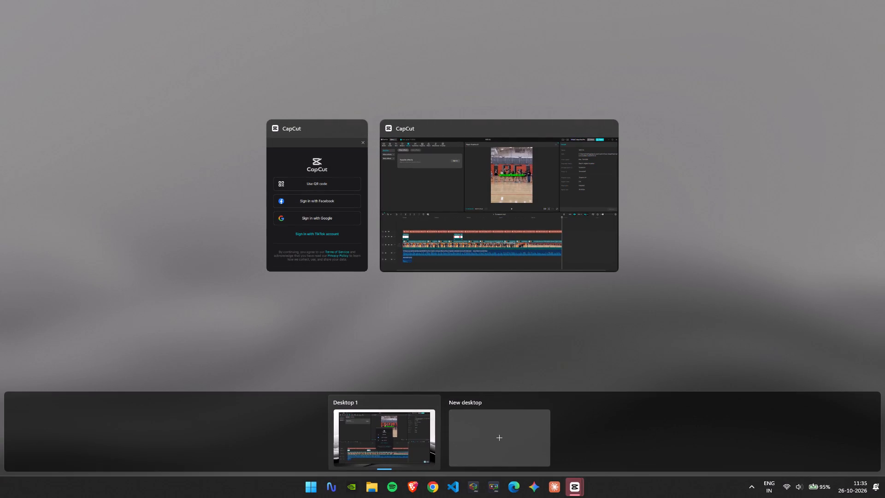
{"action": "left_click", "coordinate": [571, 489]}
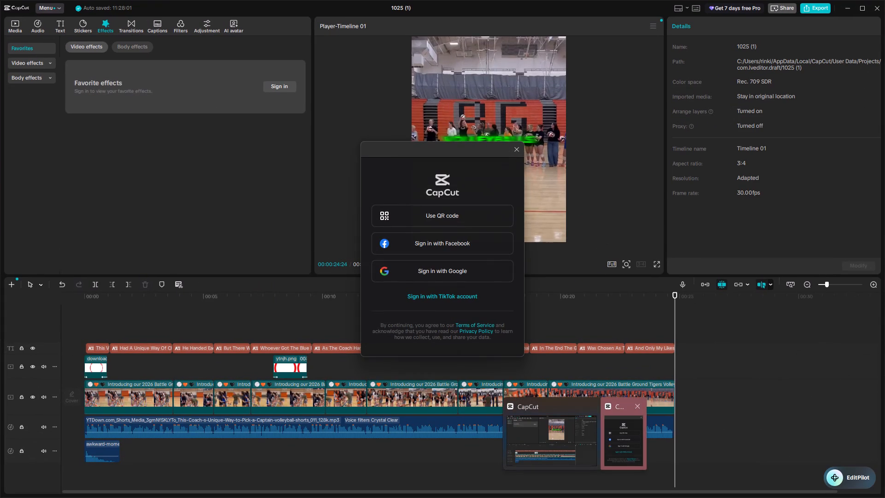
{"action": "left_click", "coordinate": [627, 409]}
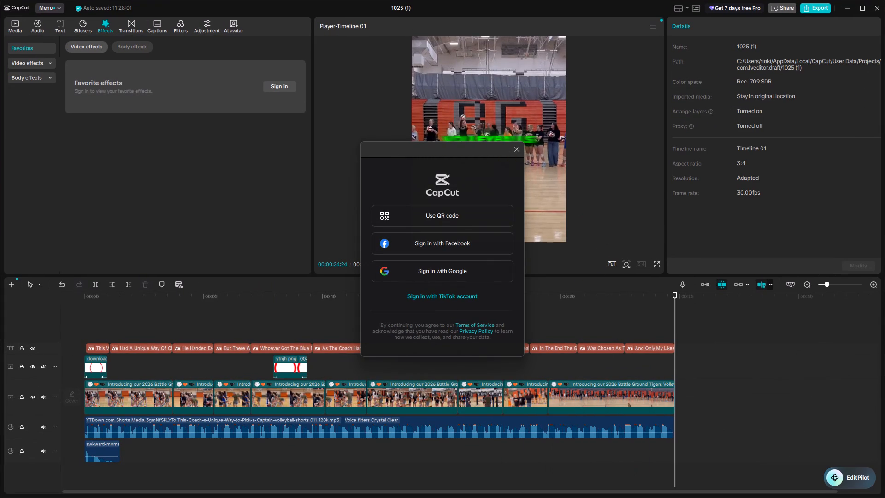
{"action": "left_click", "coordinate": [33, 66]}
{"action": "left_click", "coordinate": [248, 89]}
{"action": "left_click", "coordinate": [511, 149]}
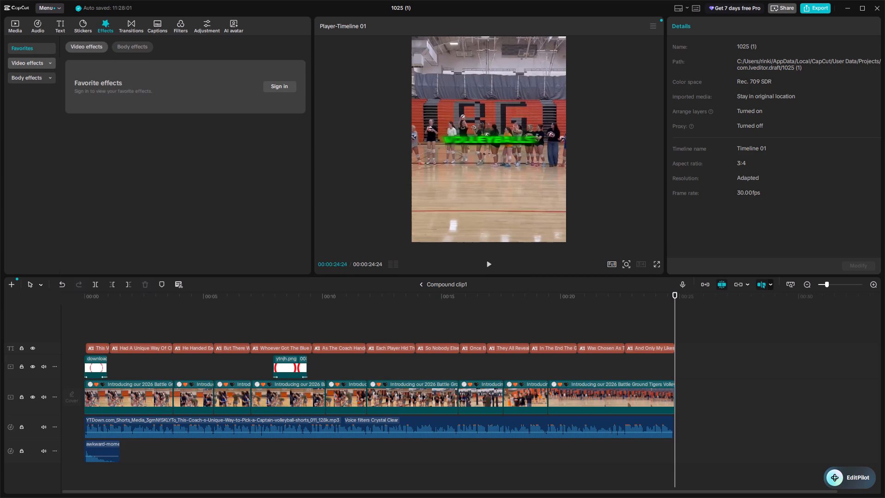
Search the video effects for "glow 2" using the recent search.
{"action": "left_click", "coordinate": [33, 71]}
{"action": "left_click_drag", "start_coordinate": [36, 69], "coordinate": [41, 65]}
{"action": "left_click", "coordinate": [41, 65]}
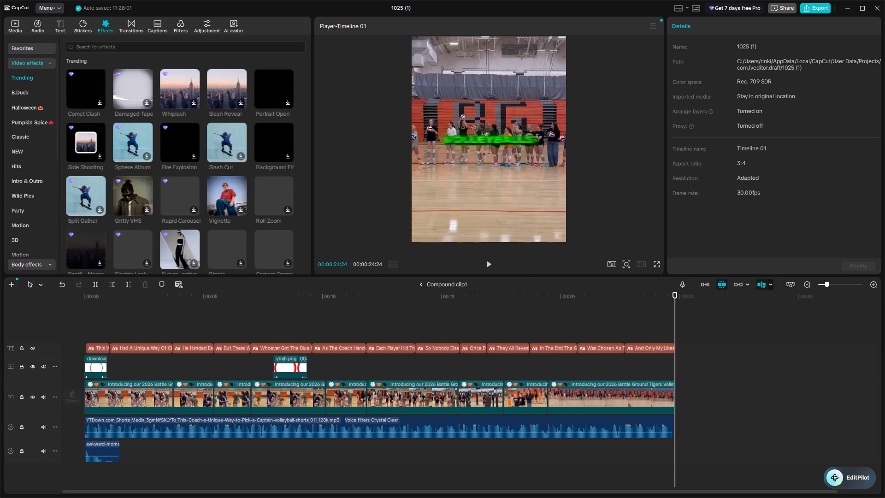
{"action": "left_click", "coordinate": [112, 39]}
{"action": "left_click", "coordinate": [115, 49]}
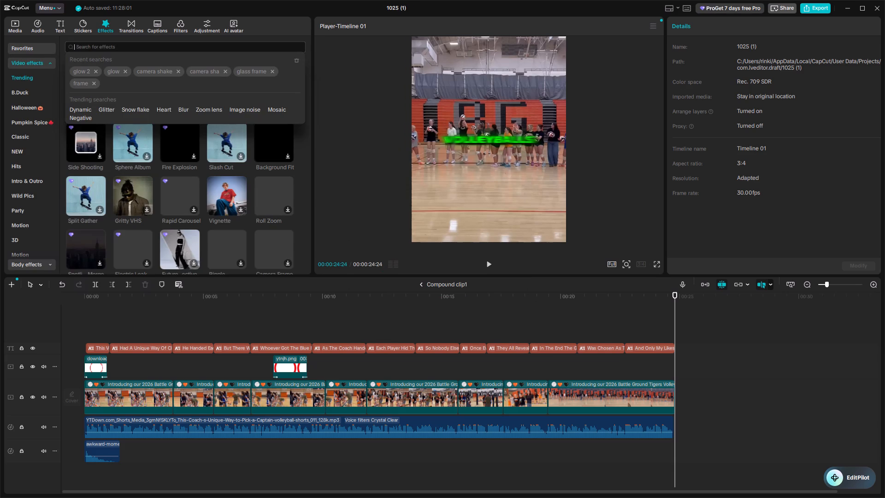
{"action": "left_click", "coordinate": [81, 70]}
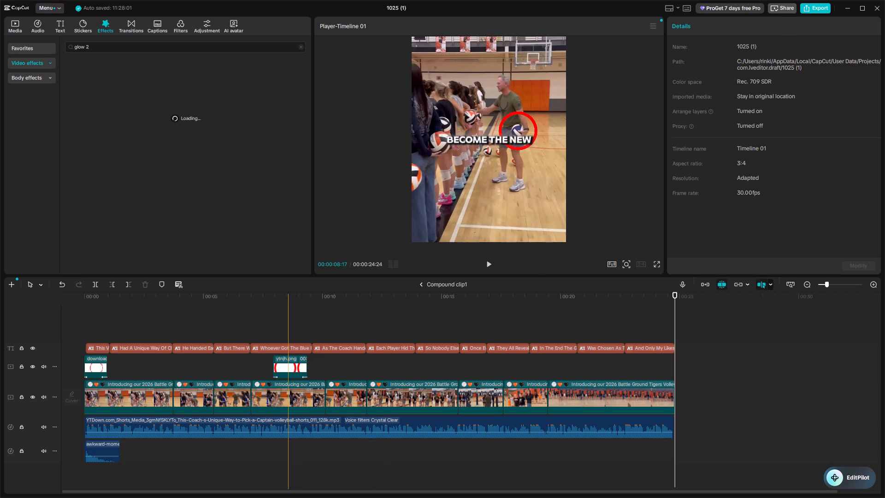
Play back the opening second of the video repeatedly to check the first red circle on the coach.
{"action": "key", "text": "space"}
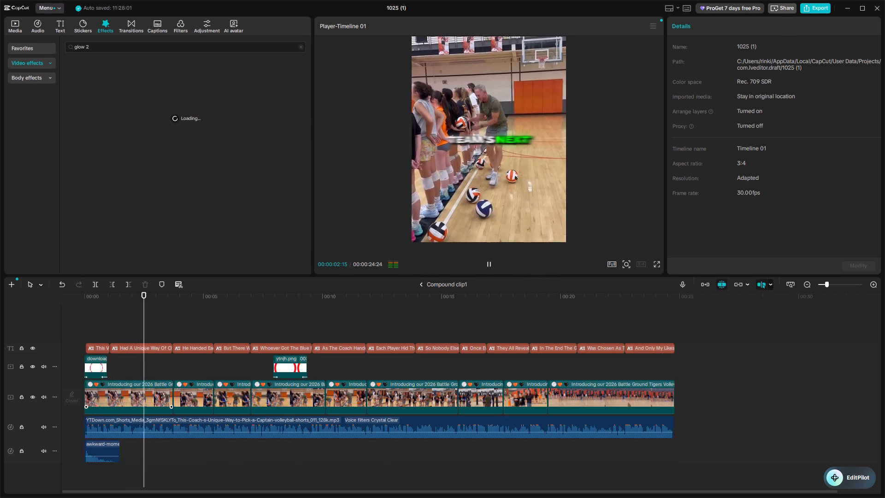
{"action": "left_click", "coordinate": [119, 312]}
{"action": "left_click_drag", "start_coordinate": [119, 312], "coordinate": [0, 331]}
{"action": "key", "text": "space"}
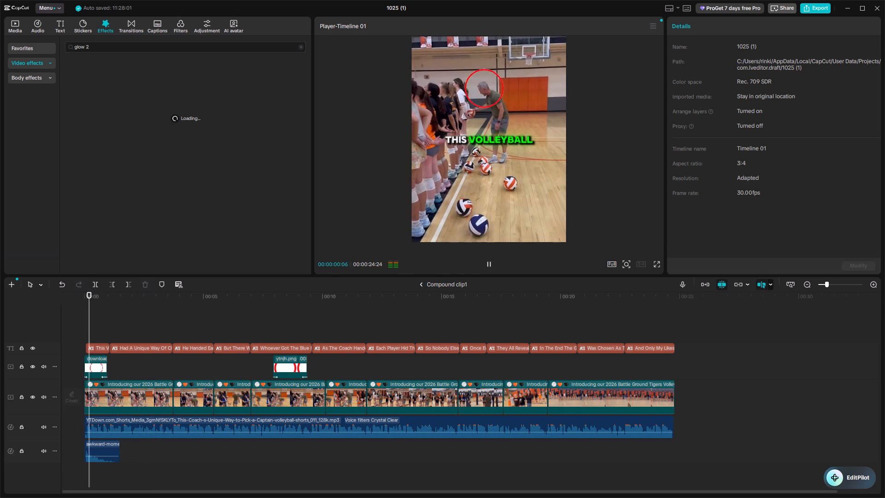
{"action": "key", "text": "space"}
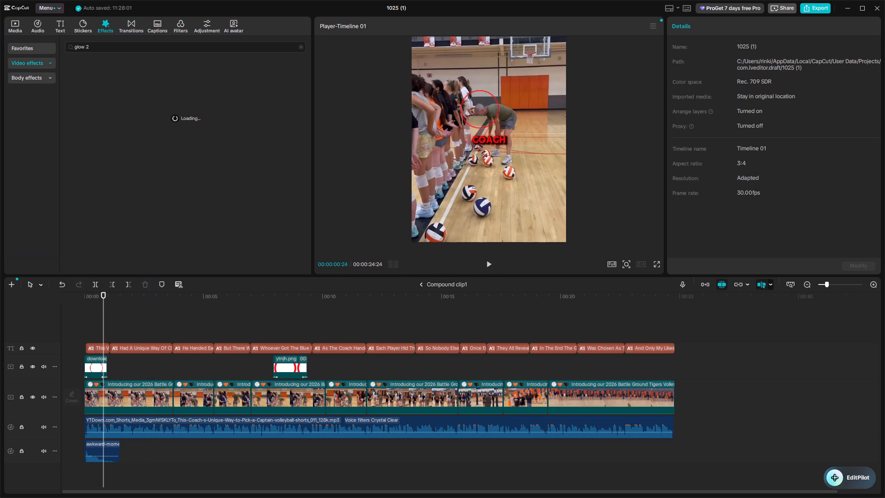
{"action": "left_click", "coordinate": [176, 309]}
{"action": "left_click_drag", "start_coordinate": [176, 309], "coordinate": [0, 385]}
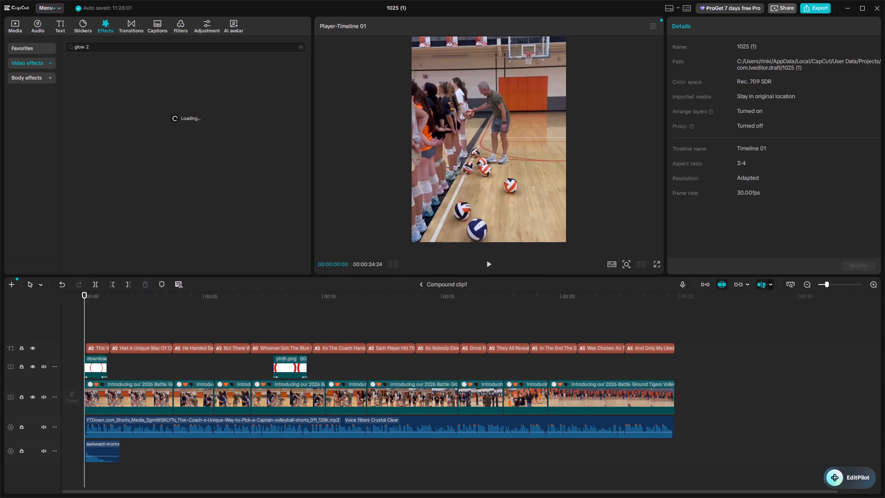
{"action": "key", "text": "space"}
{"action": "key", "text": "space"}
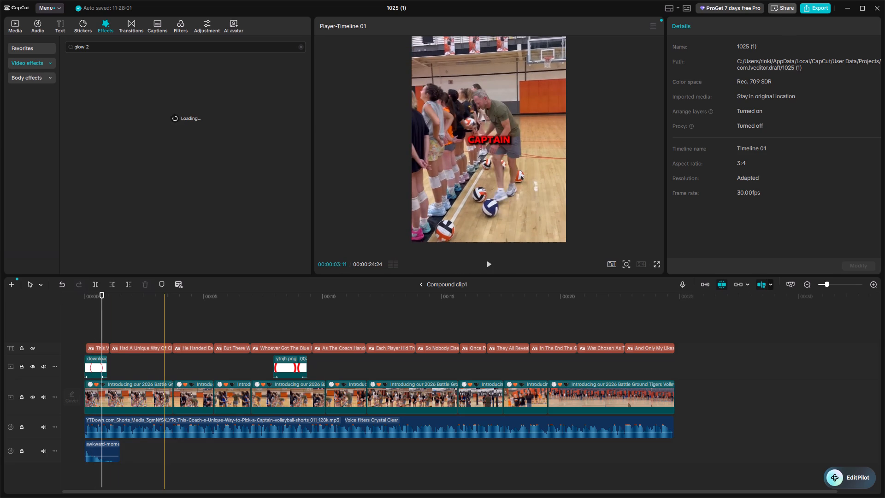
{"action": "left_click", "coordinate": [220, 285]}
{"action": "left_click_drag", "start_coordinate": [220, 285], "coordinate": [20, 482]}
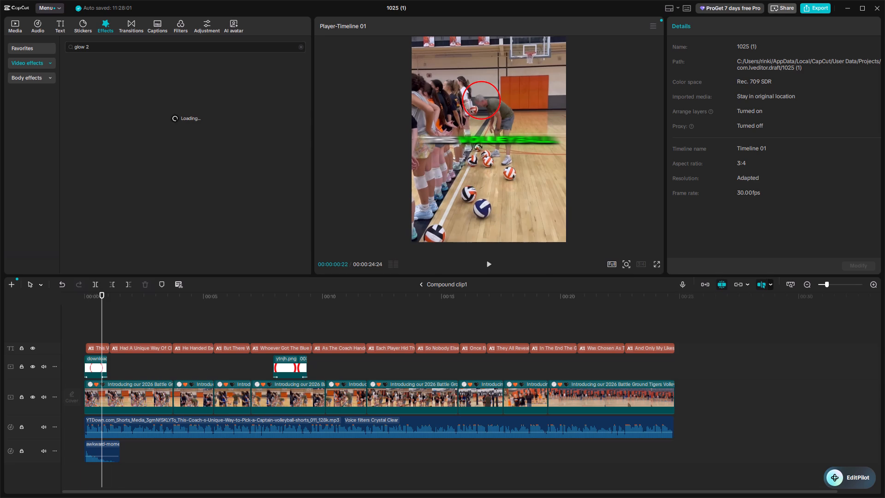
{"action": "left_click", "coordinate": [101, 335]}
{"action": "left_click_drag", "start_coordinate": [101, 335], "coordinate": [2, 353]}
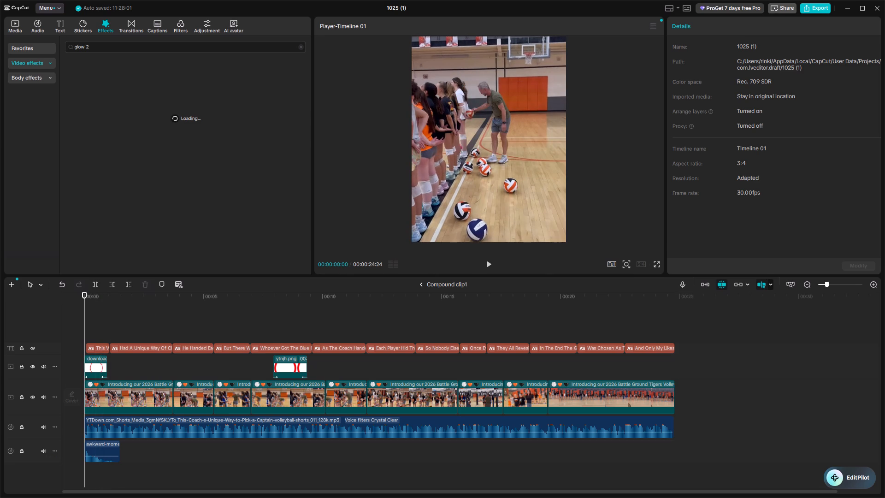
Switch to Chrome, try loading YouTube Studio to check the internet connection, and close the browser window.
{"action": "left_click", "coordinate": [112, 48]}
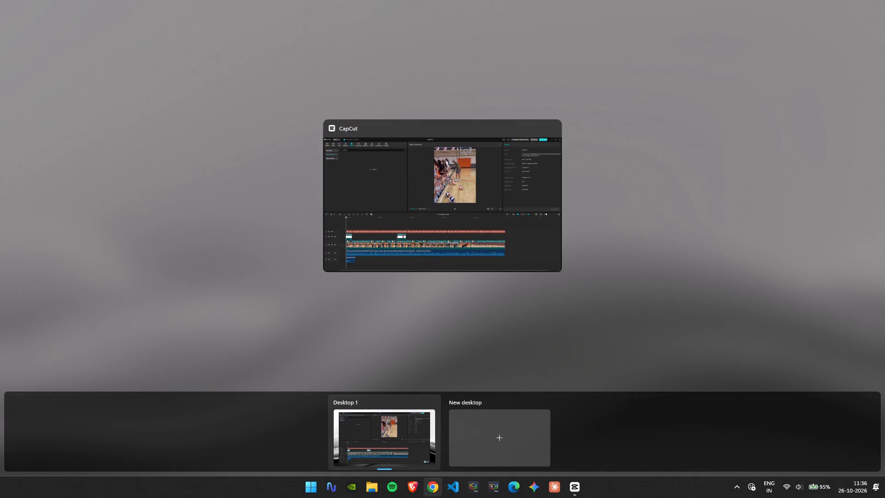
{"action": "left_click", "coordinate": [437, 489]}
{"action": "left_click", "coordinate": [565, 259]}
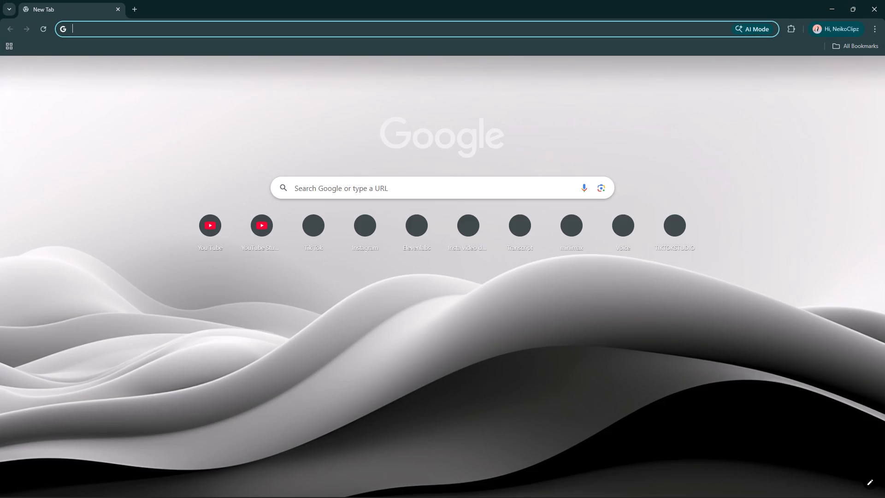
{"action": "left_click", "coordinate": [253, 237]}
{"action": "left_click_drag", "start_coordinate": [434, 0], "coordinate": [559, 177]}
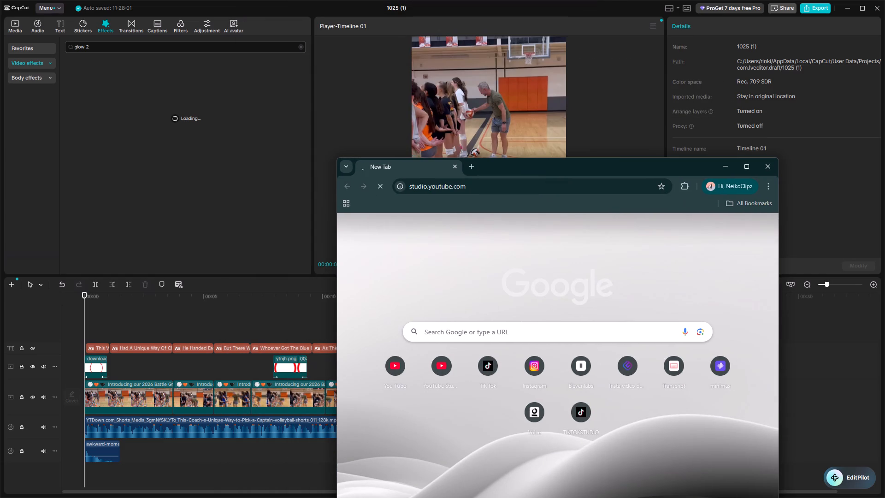
{"action": "left_click_drag", "start_coordinate": [587, 161], "coordinate": [608, 84]}
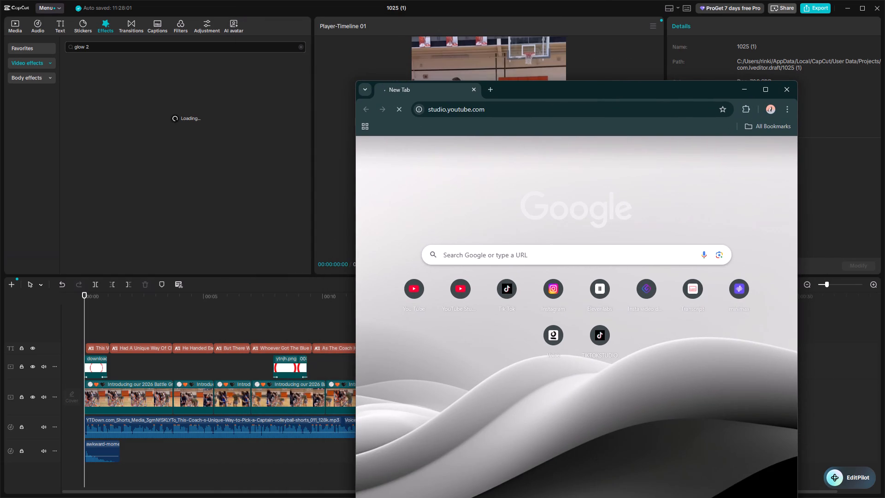
{"action": "left_click", "coordinate": [791, 95]}
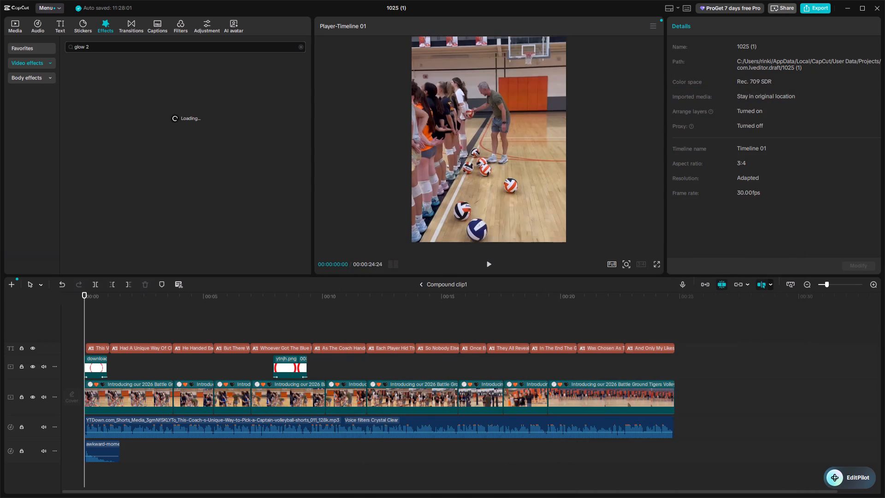
Switch to Hotspot Shield, connect to the United Kingdom virtual location, and close its window.
{"action": "left_click", "coordinate": [741, 496]}
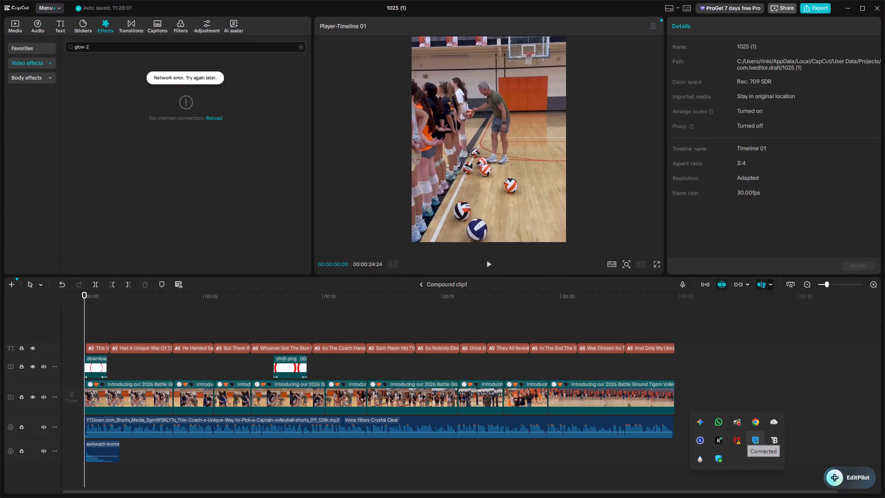
{"action": "left_click", "coordinate": [754, 438]}
{"action": "left_click", "coordinate": [484, 166]}
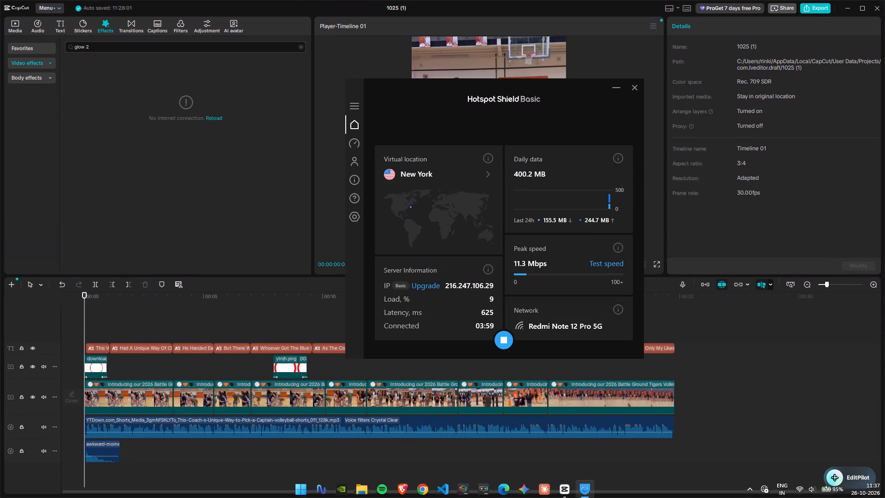
{"action": "left_click", "coordinate": [484, 169]}
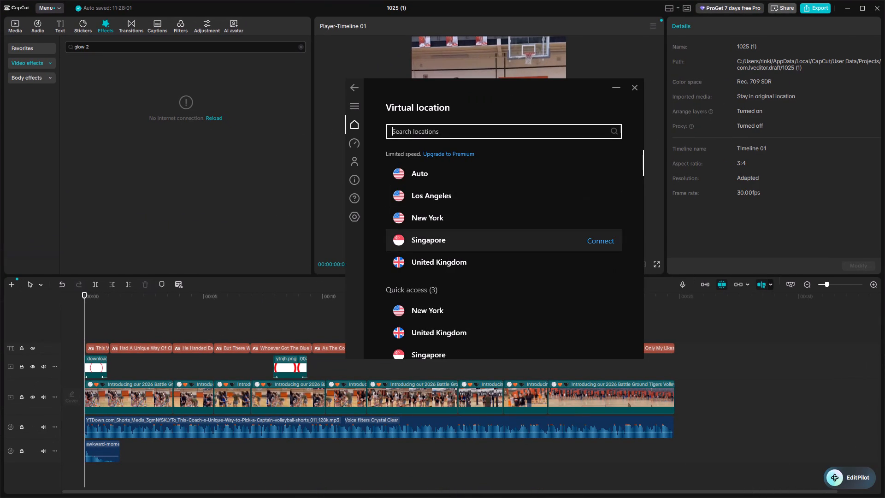
{"action": "left_click", "coordinate": [454, 267]}
{"action": "left_click", "coordinate": [589, 262]}
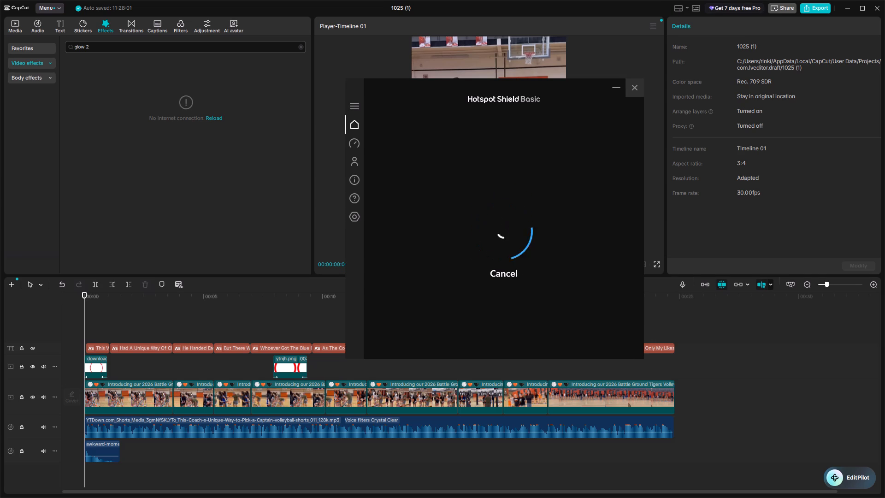
{"action": "left_click", "coordinate": [640, 85]}
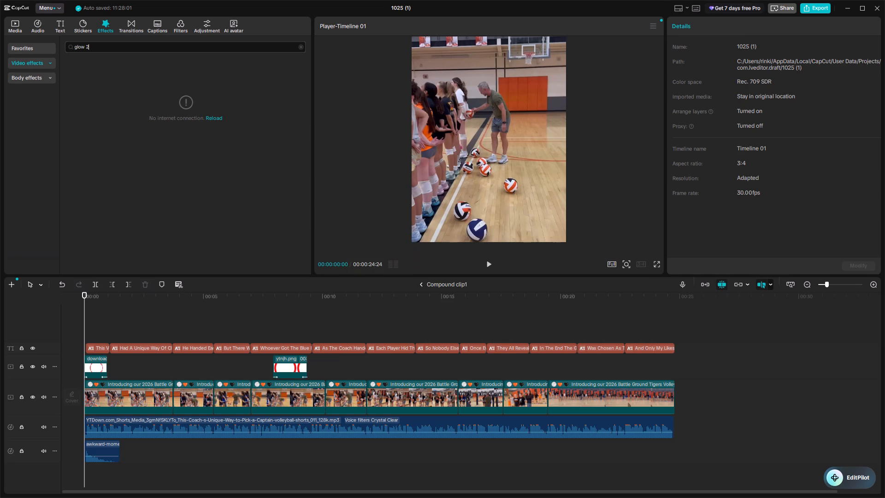
Reload the "glow 2" effects search in CapCut and check the VPN's connection status.
{"action": "left_click", "coordinate": [219, 118]}
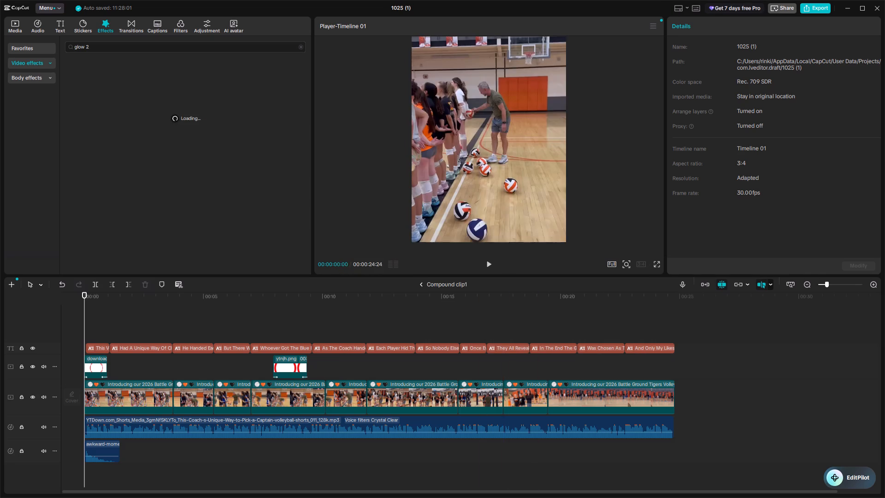
{"action": "left_click", "coordinate": [713, 496]}
{"action": "left_click", "coordinate": [720, 496]}
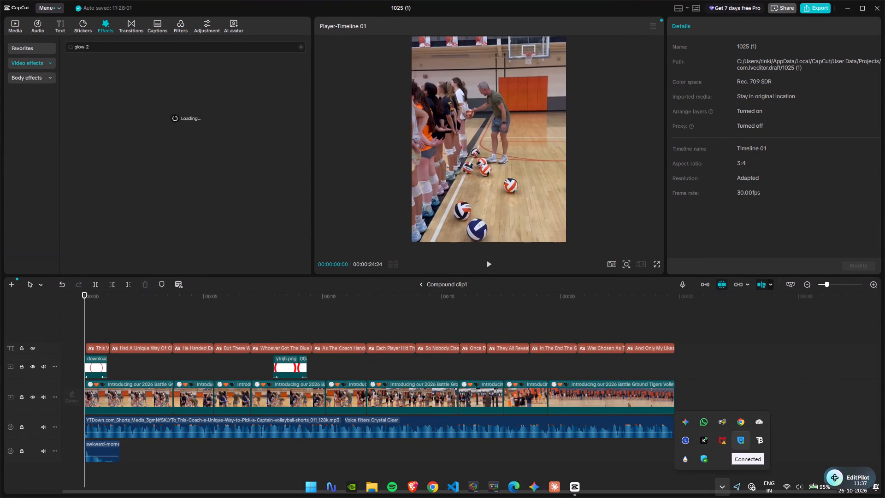
{"action": "left_click", "coordinate": [288, 199]}
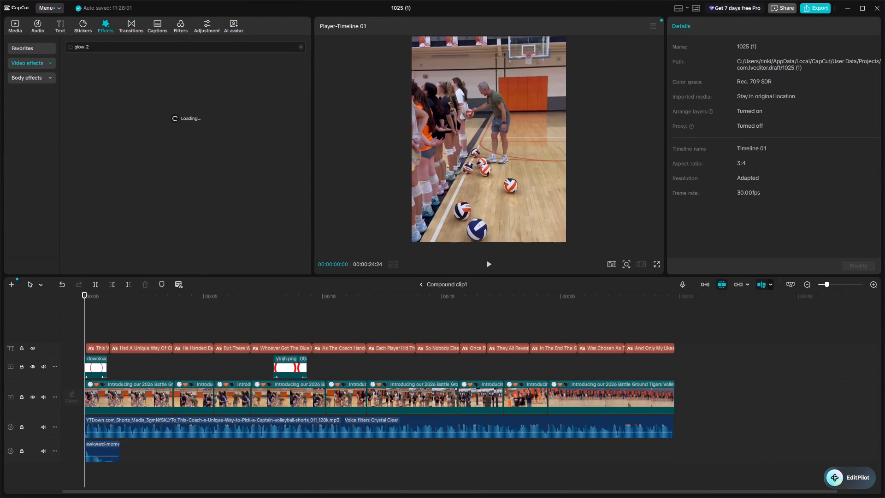
Rerun the "glow 2" effects search and bring up the favorite effects.
{"action": "left_click", "coordinate": [113, 47]}
{"action": "key", "text": "Return"}
{"action": "left_click", "coordinate": [37, 142]}
Apply the Glow 2 effect from the favorites to the first red circle overlay and play it back.
{"action": "left_click", "coordinate": [47, 53]}
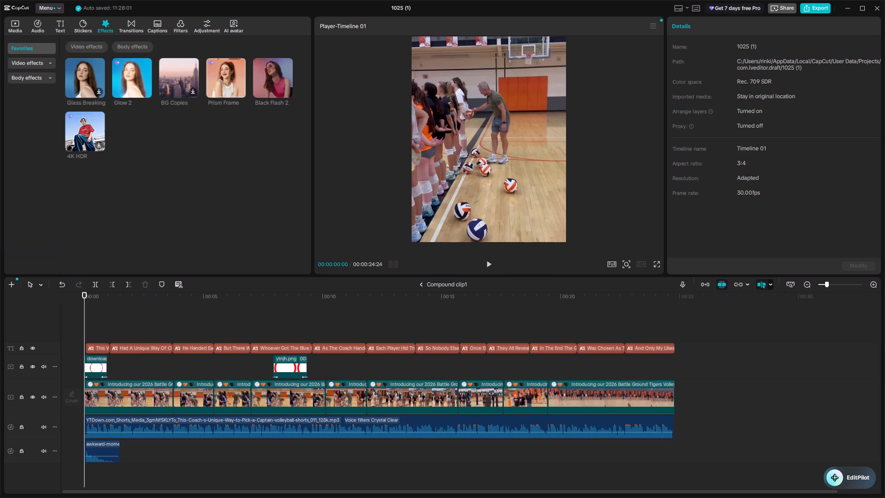
{"action": "left_click_drag", "start_coordinate": [139, 75], "coordinate": [86, 397]}
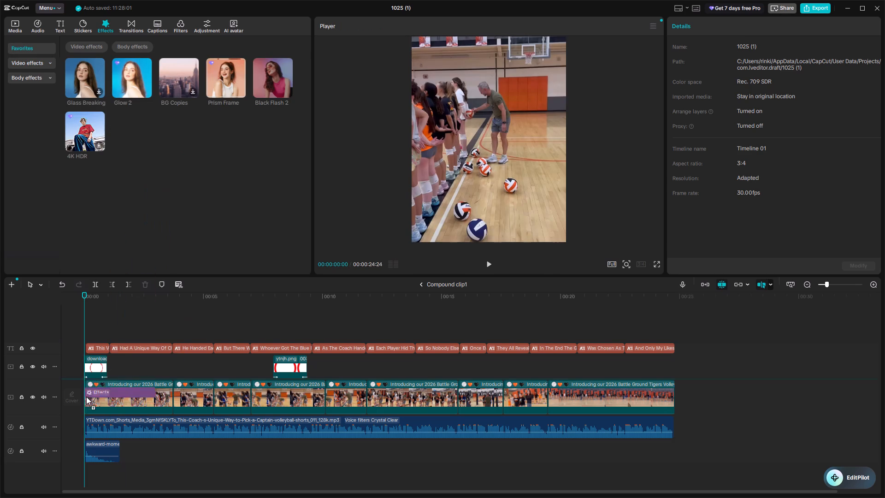
{"action": "left_click_drag", "start_coordinate": [86, 397], "coordinate": [95, 359]}
{"action": "double_click", "coordinate": [131, 337]}
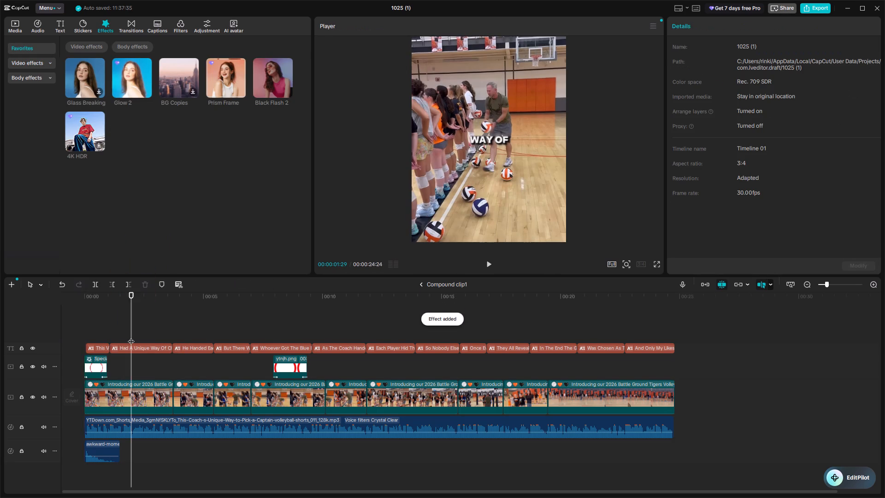
{"action": "left_click_drag", "start_coordinate": [131, 337], "coordinate": [33, 335]}
{"action": "key", "text": "space"}
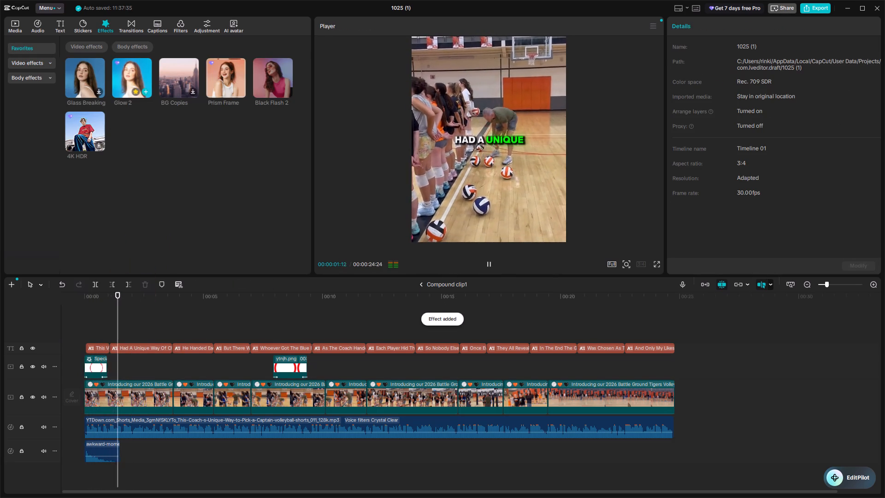
Apply the Glow 2 effect to the second red circle overlay, ytnjh.png, and preview that part of the video.
{"action": "left_click_drag", "start_coordinate": [124, 74], "coordinate": [297, 375]}
{"action": "left_click", "coordinate": [248, 361]}
{"action": "key", "text": "space"}
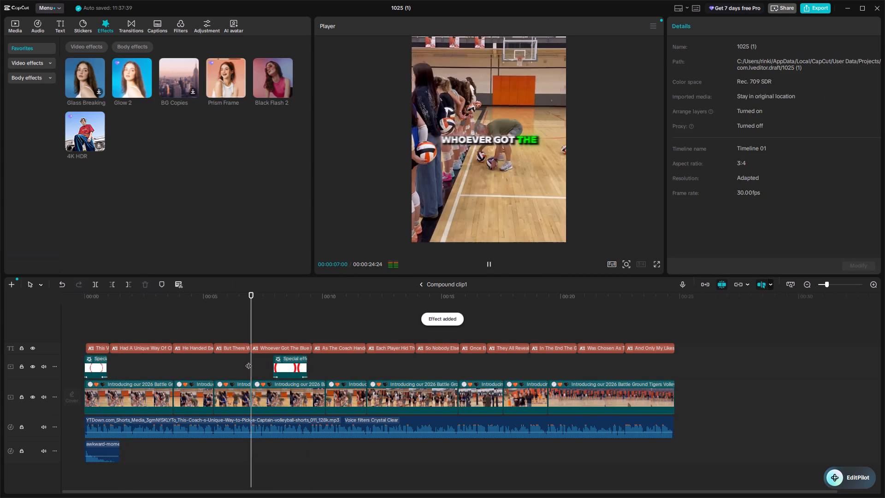
{"action": "scroll", "coordinate": [327, 374], "scroll_direction": "up", "scroll_amount": 3, "text": "ctrl"}
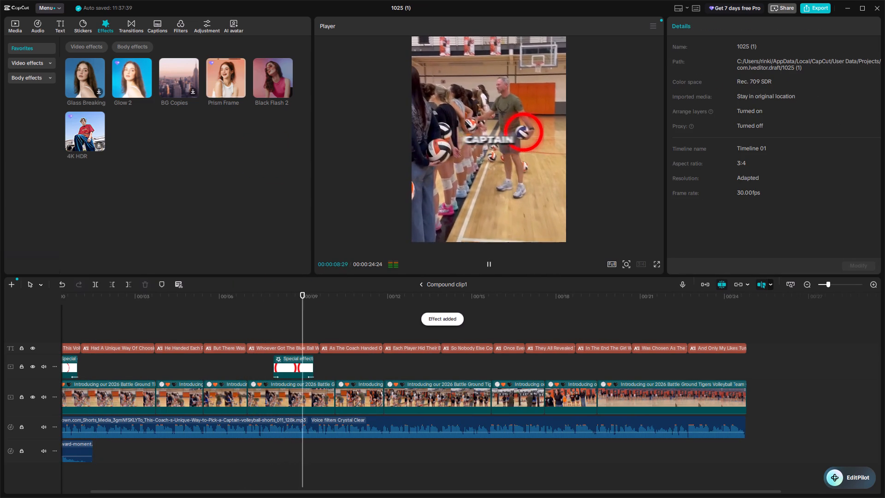
{"action": "left_click", "coordinate": [272, 325]}
{"action": "left_click_drag", "start_coordinate": [272, 325], "coordinate": [275, 339]}
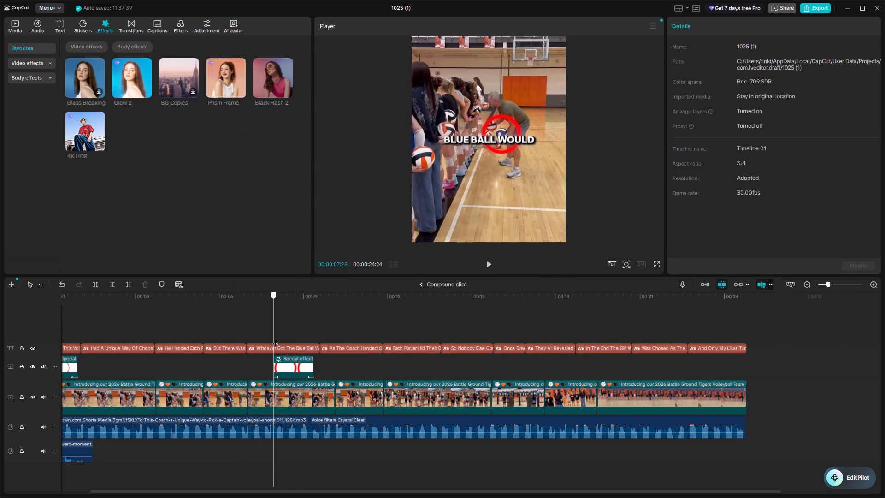
Add a 0.1 s Fade In animation to the second red circle overlay and reselect Fade Out as its out animation.
{"action": "left_click_drag", "start_coordinate": [275, 339], "coordinate": [273, 340]}
{"action": "left_click", "coordinate": [292, 381]}
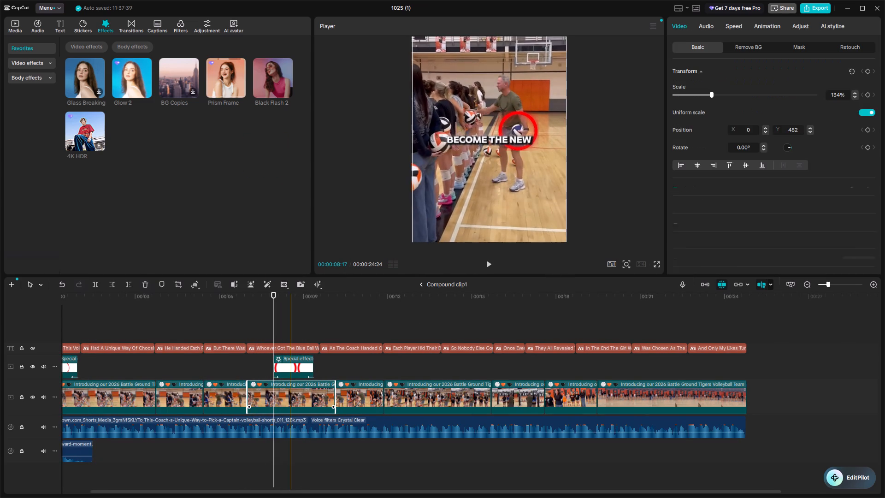
{"action": "left_click", "coordinate": [302, 369]}
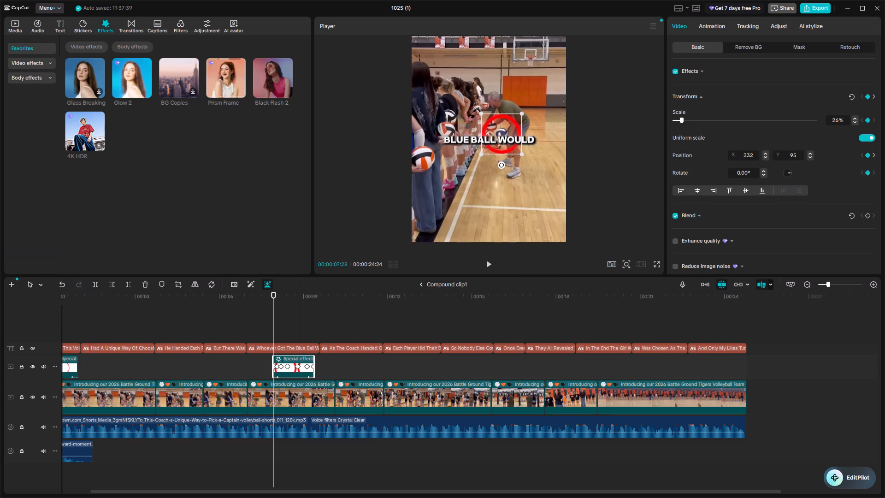
{"action": "left_click", "coordinate": [767, 25]}
{"action": "left_click", "coordinate": [706, 30]}
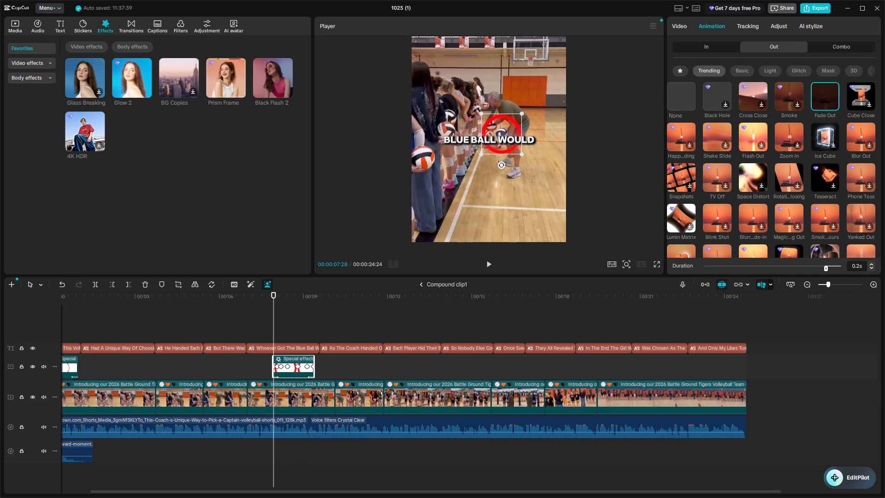
{"action": "left_click", "coordinate": [708, 49]}
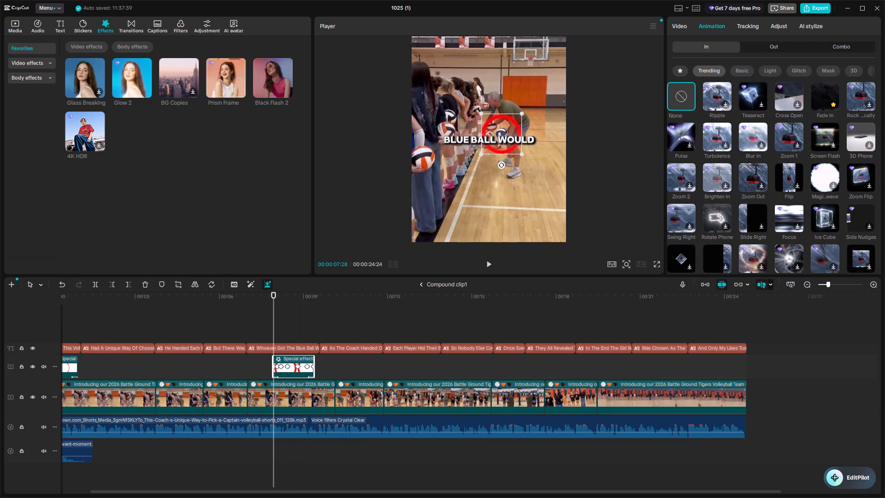
{"action": "left_click", "coordinate": [836, 101]}
{"action": "double_click", "coordinate": [826, 95]}
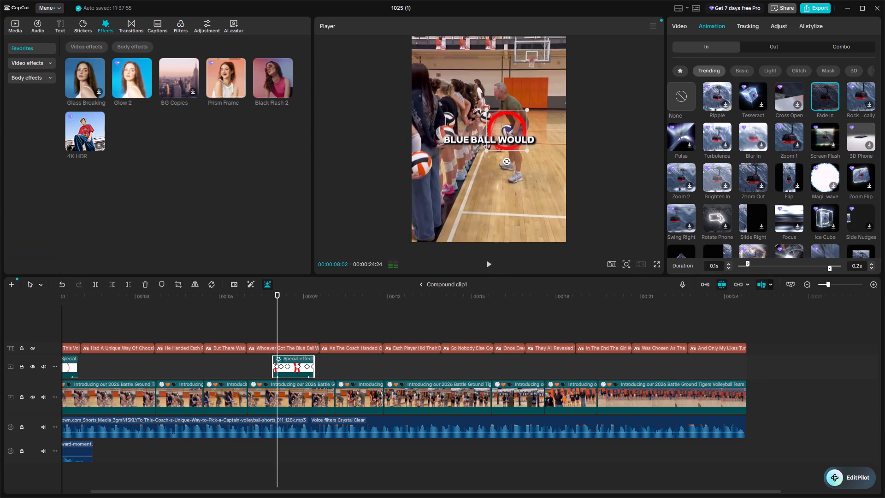
{"action": "left_click", "coordinate": [776, 47]}
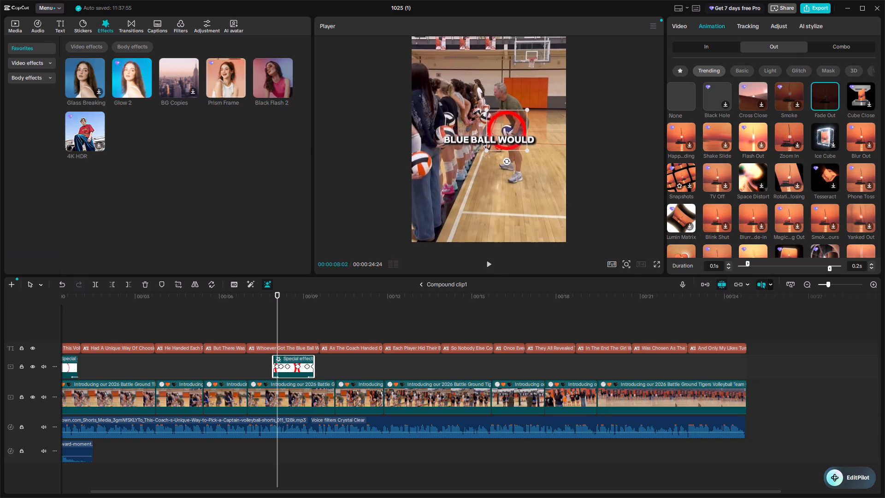
{"action": "double_click", "coordinate": [821, 101]}
Play back the blue-ball circle part and the opening circle, and skim through the rest of the video.
{"action": "left_click", "coordinate": [269, 319]}
{"action": "key", "text": "space"}
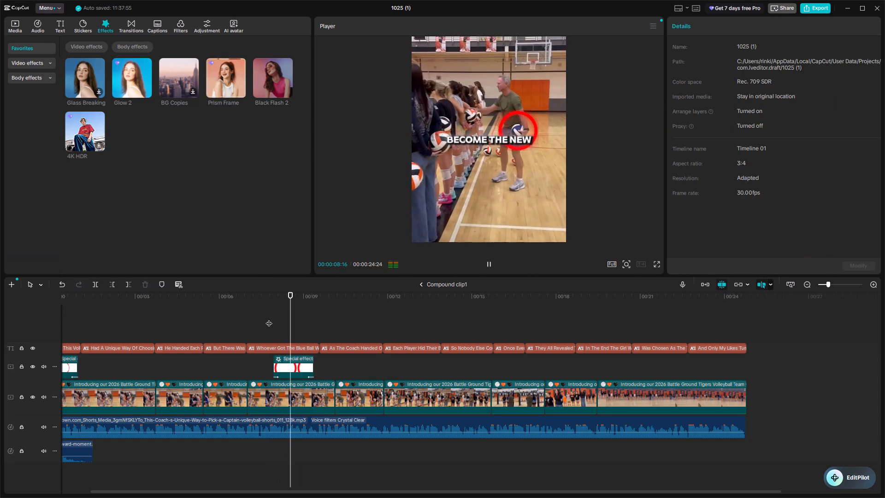
{"action": "scroll", "coordinate": [287, 318], "scroll_direction": "up", "scroll_amount": 2, "text": "ctrl"}
{"action": "scroll", "coordinate": [287, 318], "scroll_direction": "down", "scroll_amount": 3, "text": "ctrl"}
{"action": "left_click", "coordinate": [271, 316]}
{"action": "left_click_drag", "start_coordinate": [271, 316], "coordinate": [36, 386]}
{"action": "key", "text": "space"}
{"action": "key", "text": "space"}
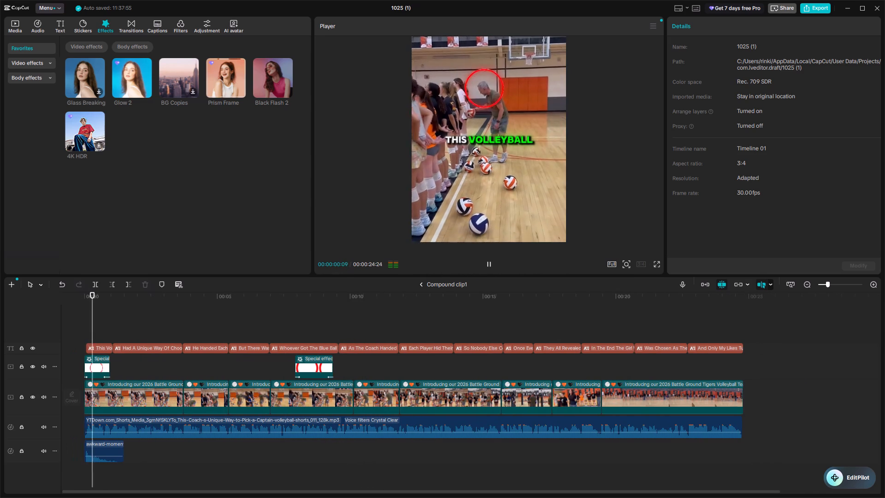
{"action": "scroll", "coordinate": [158, 360], "scroll_direction": "up", "scroll_amount": 6, "text": "ctrl"}
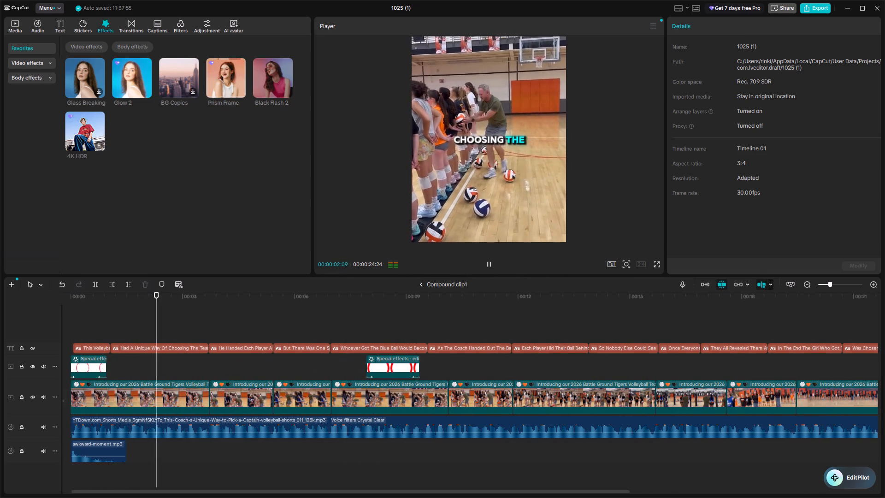
{"action": "scroll", "coordinate": [317, 350], "scroll_direction": "left", "scroll_amount": 2}
{"action": "scroll", "coordinate": [317, 350], "scroll_direction": "down", "scroll_amount": 5, "text": "ctrl"}
{"action": "left_click", "coordinate": [543, 308]}
{"action": "left_click_drag", "start_coordinate": [543, 308], "coordinate": [576, 343]}
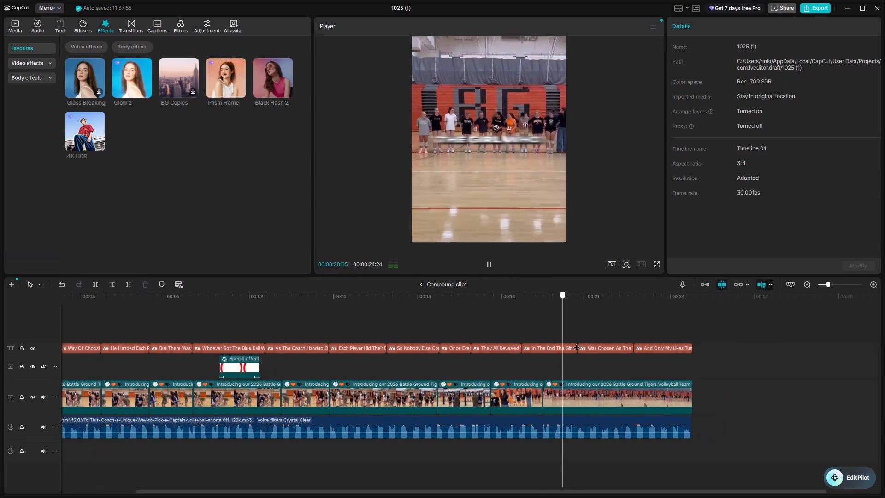
{"action": "left_click_drag", "start_coordinate": [576, 343], "coordinate": [594, 359]}
Enable optical flow at 60 fps for all clips on the main video track and accept the frame rate change.
{"action": "left_click", "coordinate": [578, 402]}
{"action": "scroll", "coordinate": [578, 402], "scroll_direction": "up", "scroll_amount": 5, "text": "ctrl"}
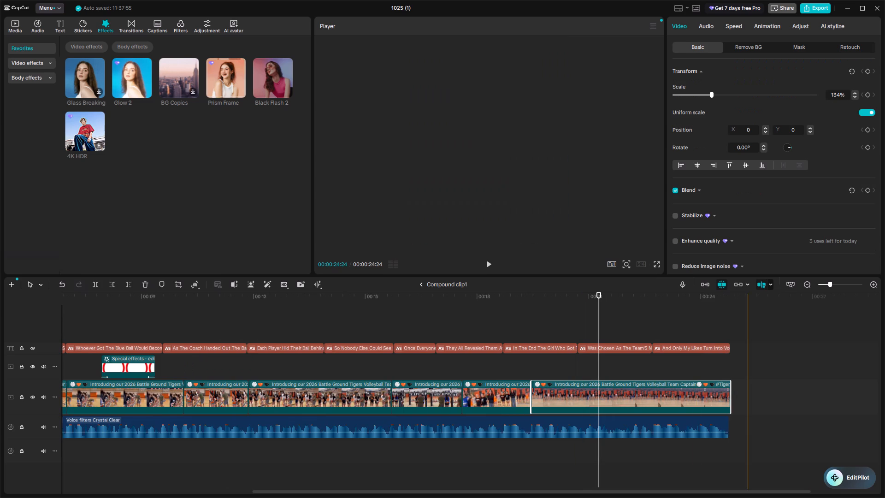
{"action": "scroll", "coordinate": [748, 298], "scroll_direction": "down", "scroll_amount": 1}
{"action": "scroll", "coordinate": [751, 247], "scroll_direction": "down", "scroll_amount": 2}
{"action": "scroll", "coordinate": [751, 247], "scroll_direction": "up", "scroll_amount": 2}
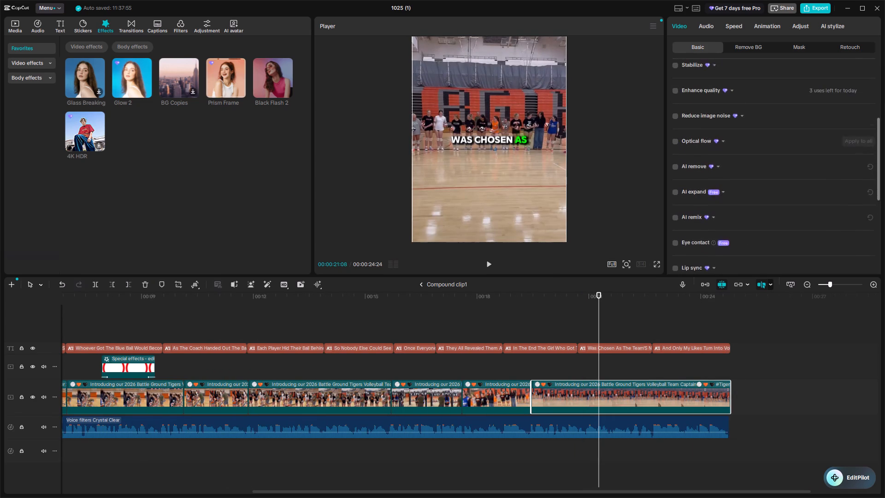
{"action": "scroll", "coordinate": [751, 247], "scroll_direction": "up", "scroll_amount": 1}
{"action": "scroll", "coordinate": [643, 363], "scroll_direction": "down", "scroll_amount": 8, "text": "ctrl"}
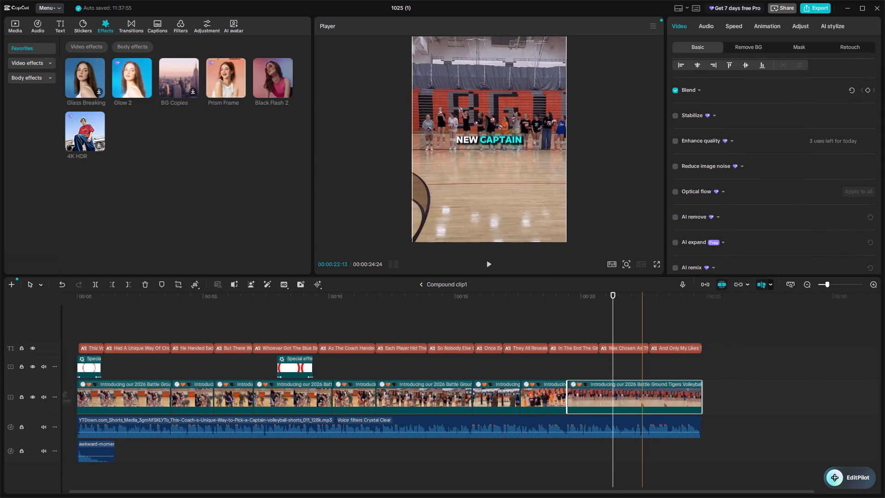
{"action": "scroll", "coordinate": [643, 363], "scroll_direction": "down", "scroll_amount": 3, "text": "ctrl"}
{"action": "left_click_drag", "start_coordinate": [610, 412], "coordinate": [259, 407]}
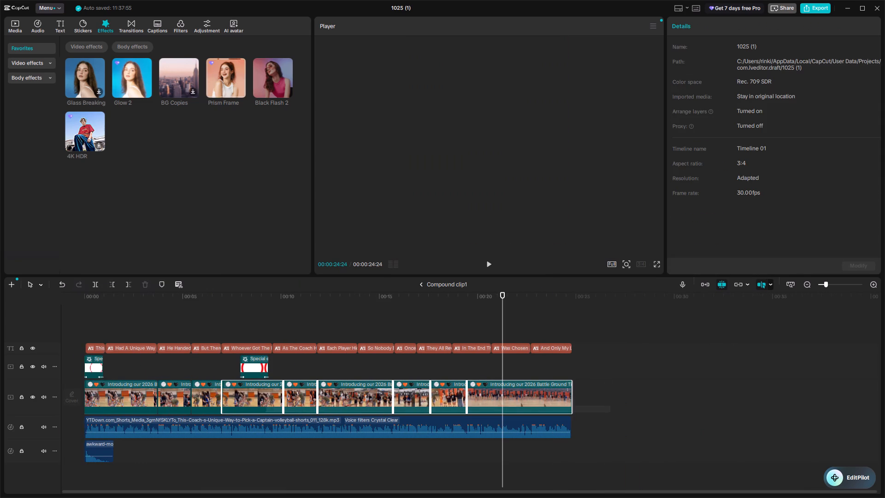
{"action": "left_click_drag", "start_coordinate": [259, 407], "coordinate": [143, 402]}
{"action": "scroll", "coordinate": [720, 199], "scroll_direction": "down", "scroll_amount": 2}
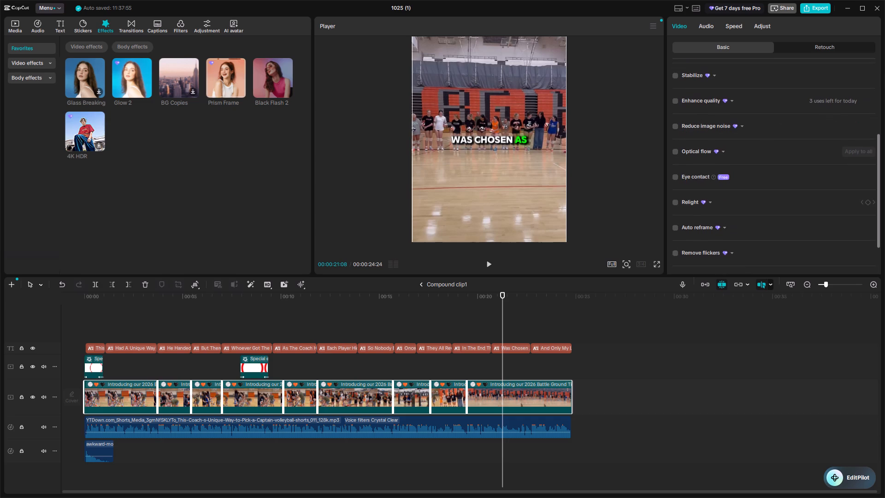
{"action": "left_click", "coordinate": [675, 150]}
{"action": "left_click", "coordinate": [773, 178]}
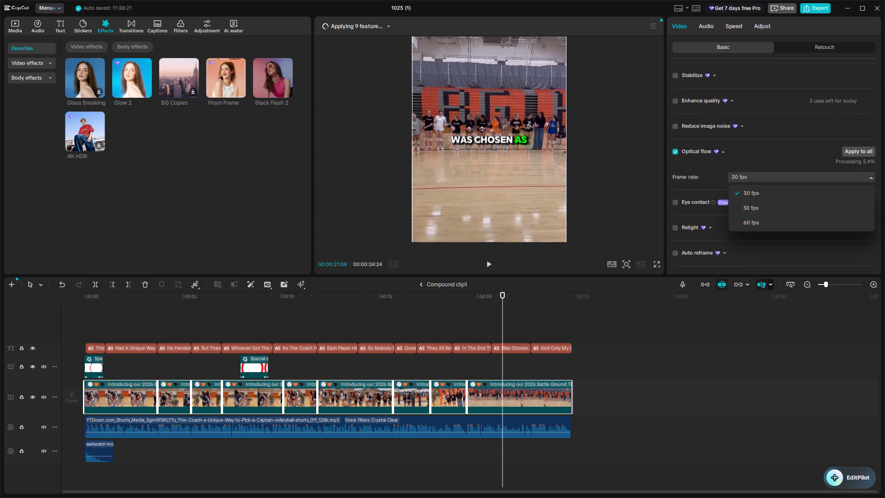
{"action": "left_click", "coordinate": [763, 224]}
{"action": "left_click", "coordinate": [454, 267]}
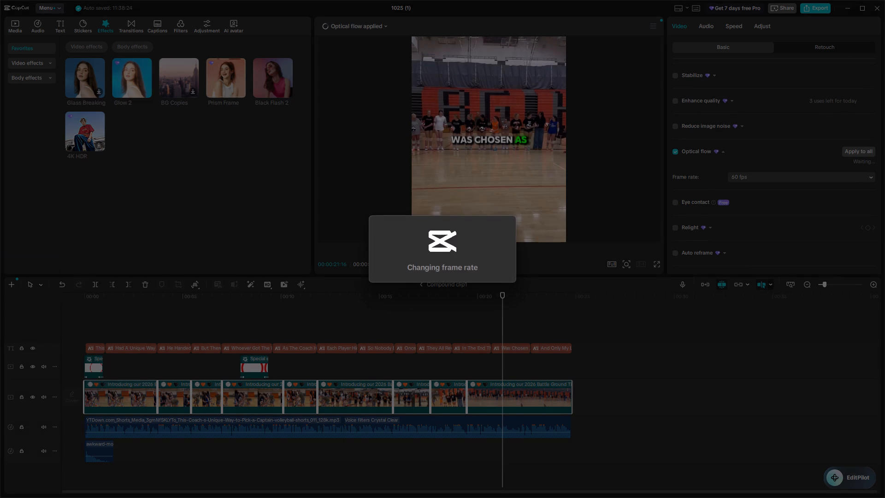
Check the optical flow processing progress in the list of clips.
{"action": "left_click", "coordinate": [372, 33]}
{"action": "left_click", "coordinate": [375, 27]}
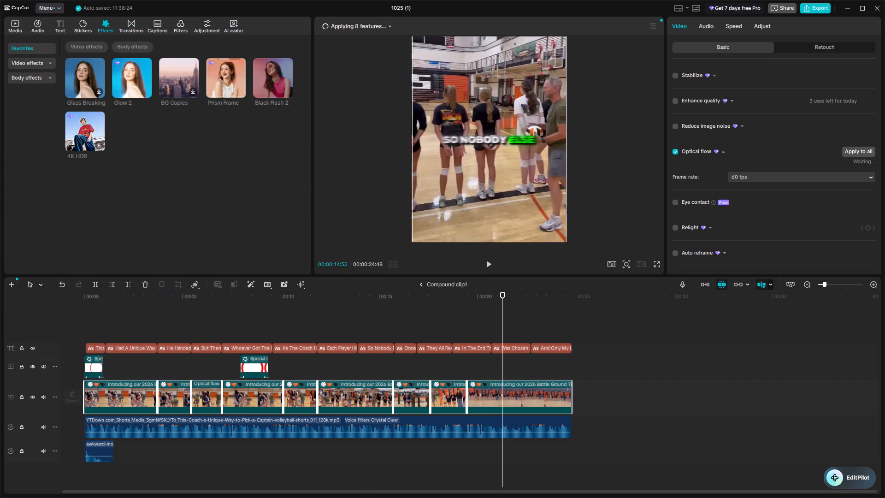
{"action": "left_click", "coordinate": [372, 27]}
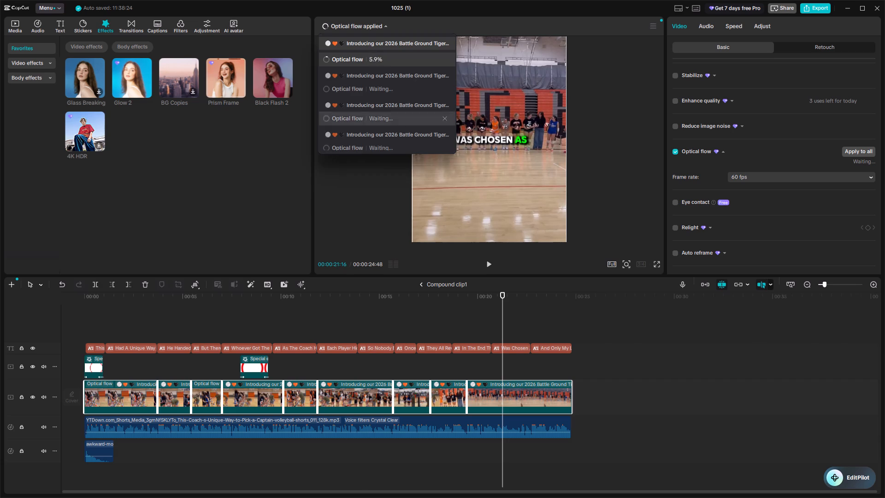
{"action": "scroll", "coordinate": [379, 128], "scroll_direction": "down", "scroll_amount": 3}
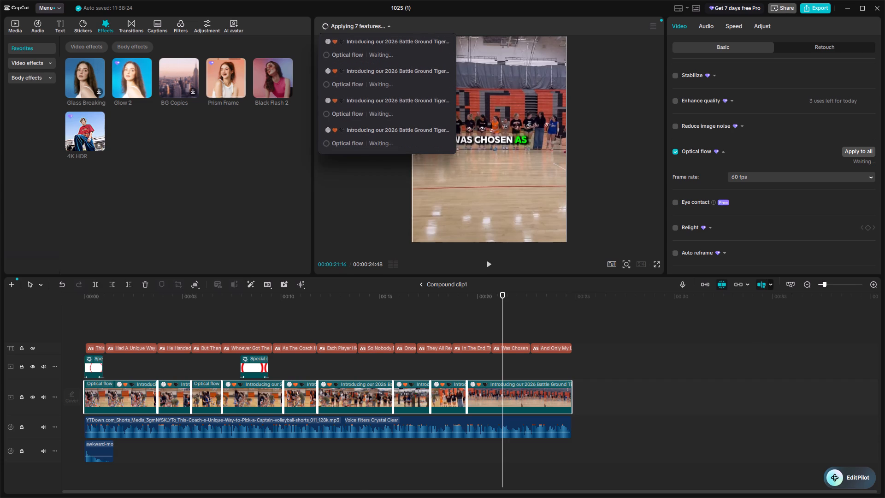
{"action": "left_click", "coordinate": [217, 184]}
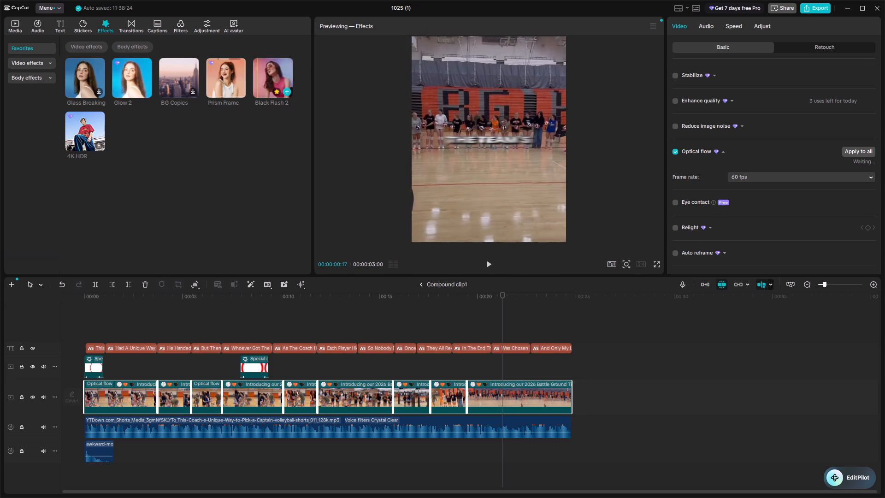
Preview the favorite effects and play back the closing seconds of the video.
{"action": "key", "text": "space"}
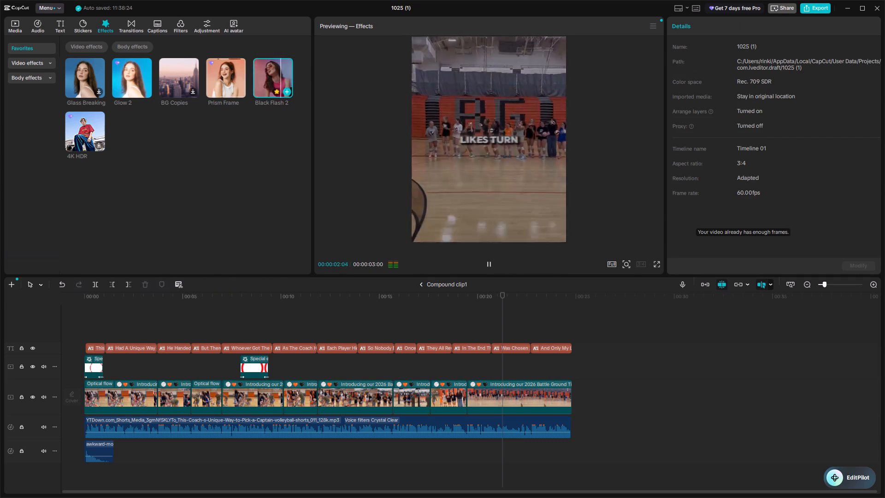
{"action": "key", "text": "space"}
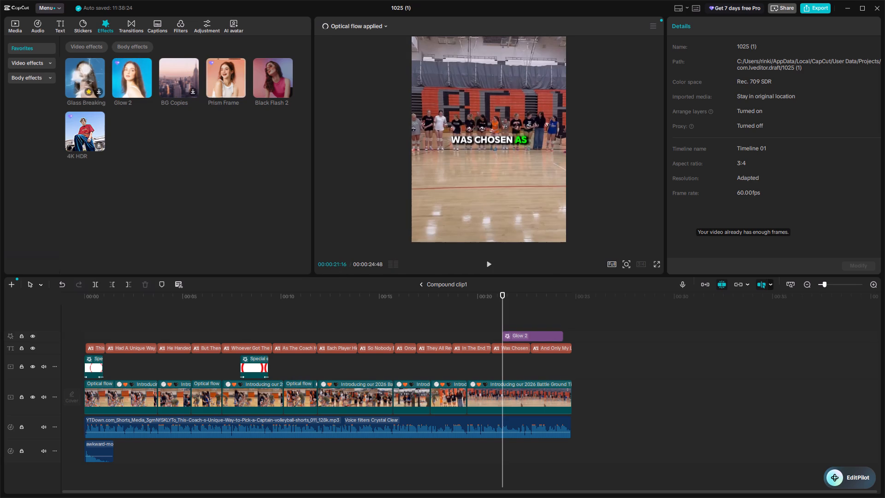
{"action": "key", "text": "space"}
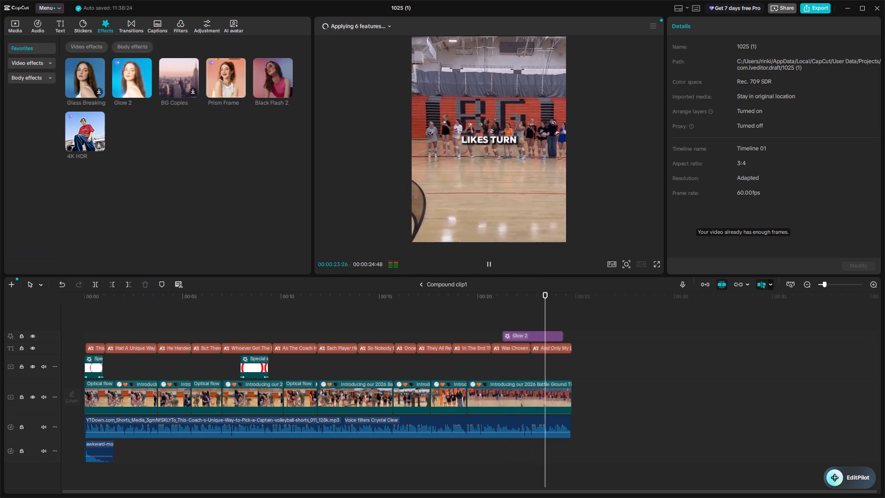
Open the favorite filters.
{"action": "left_click", "coordinate": [167, 23]}
{"action": "left_click", "coordinate": [182, 27]}
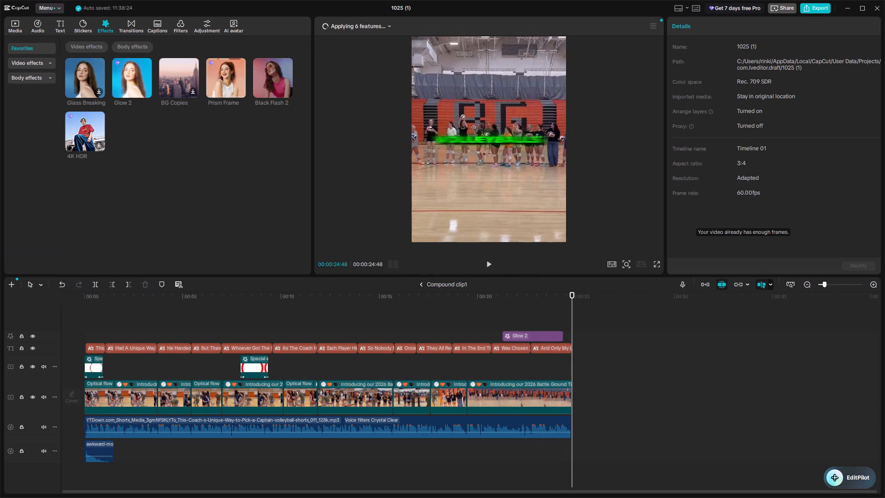
{"action": "left_click", "coordinate": [39, 48]}
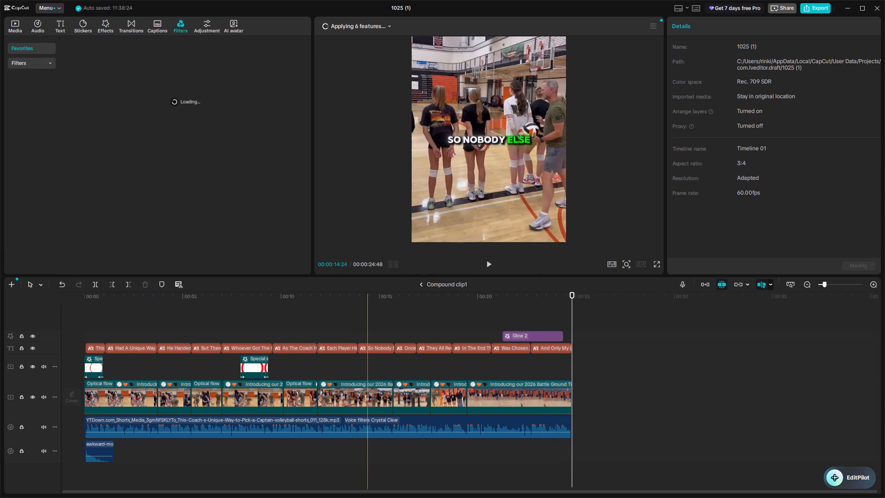
Delete the stray Glow 2 effect clip near the end of the timeline.
{"action": "left_click", "coordinate": [526, 345]}
{"action": "left_click", "coordinate": [533, 337]}
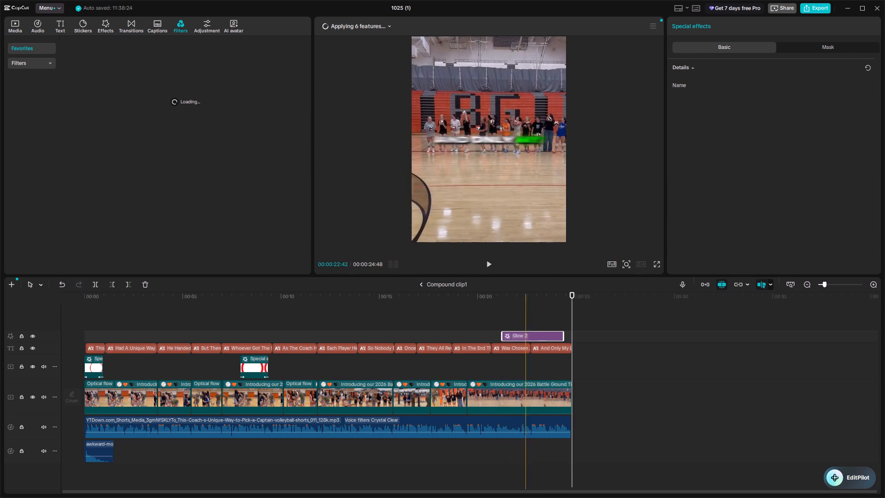
{"action": "left_click", "coordinate": [501, 318]}
{"action": "left_click_drag", "start_coordinate": [501, 318], "coordinate": [522, 329]}
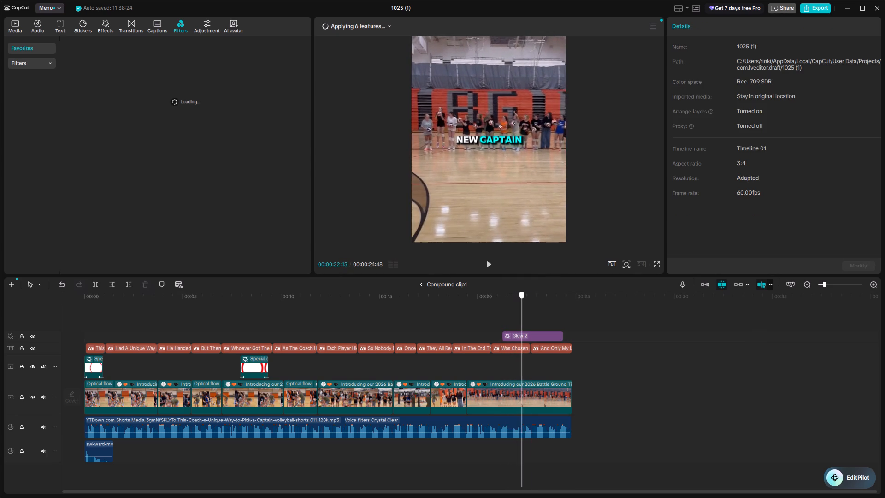
{"action": "left_click_drag", "start_coordinate": [522, 329], "coordinate": [524, 329]}
{"action": "left_click", "coordinate": [514, 336]}
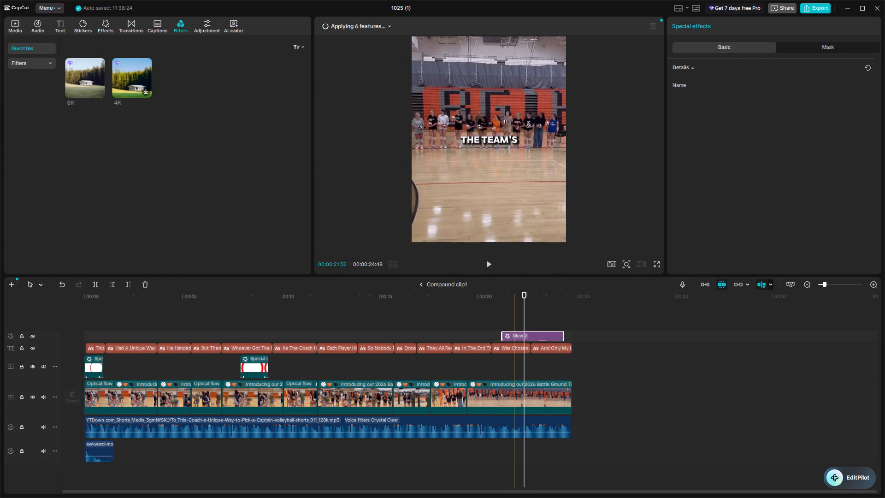
{"action": "key", "text": "Delete"}
Apply the favorite 4K filter at the start of the timeline, place it beneath the captions track, and scrub through the opening seconds.
{"action": "left_click", "coordinate": [141, 91]}
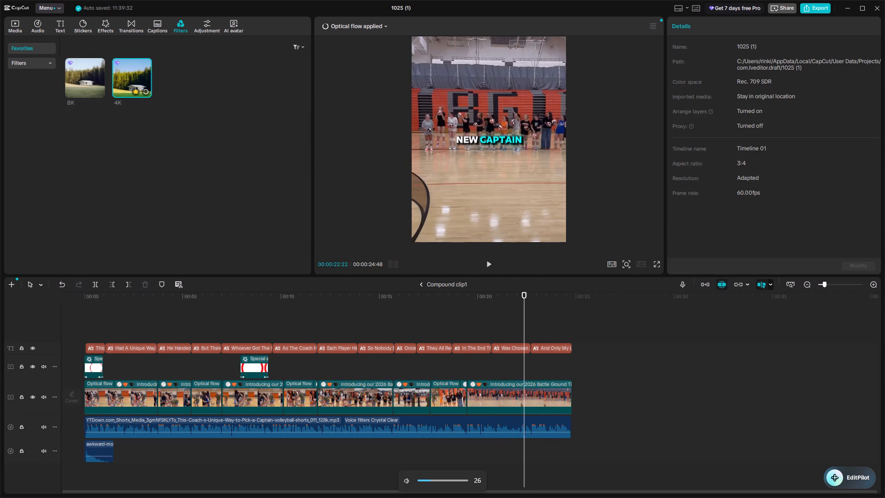
{"action": "left_click_drag", "start_coordinate": [133, 59], "coordinate": [68, 345]}
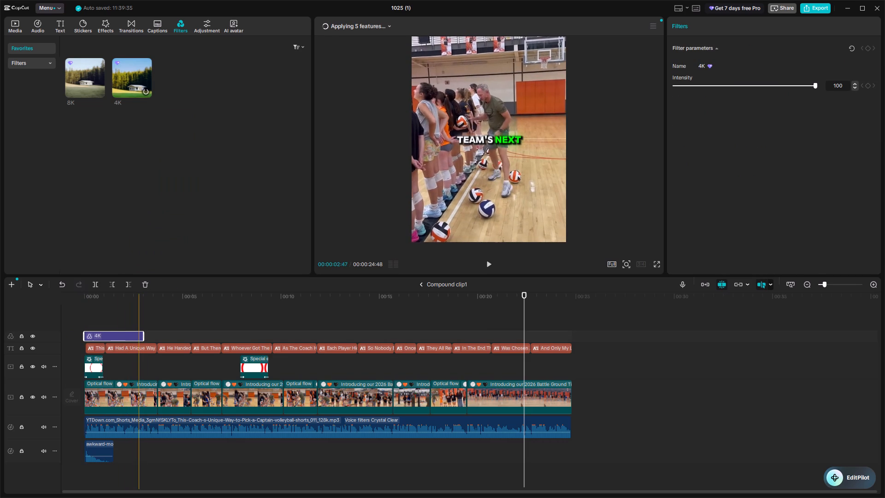
{"action": "left_click_drag", "start_coordinate": [106, 338], "coordinate": [104, 360]}
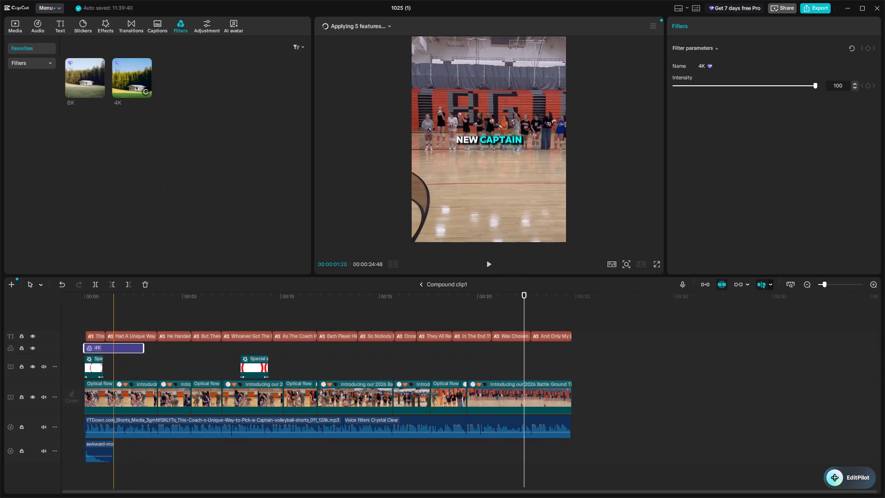
{"action": "left_click", "coordinate": [112, 336]}
{"action": "double_click", "coordinate": [118, 323]}
{"action": "left_click_drag", "start_coordinate": [118, 323], "coordinate": [136, 332]}
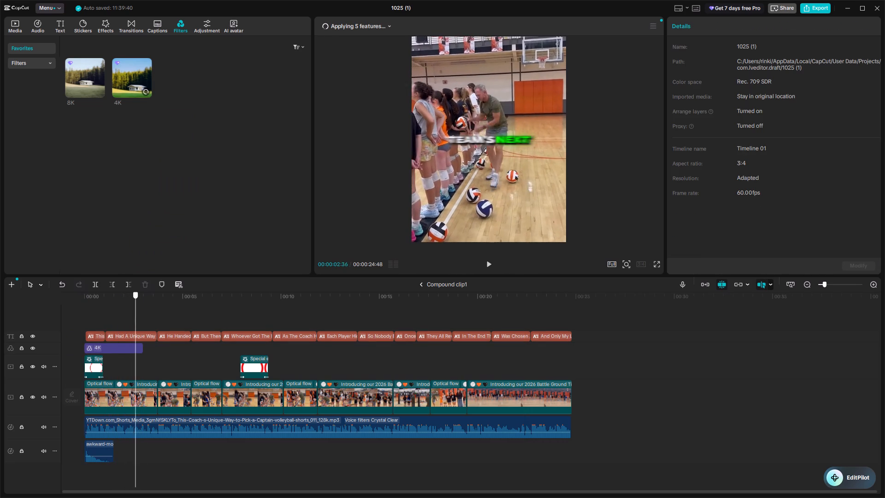
{"action": "left_click_drag", "start_coordinate": [136, 332], "coordinate": [128, 342]}
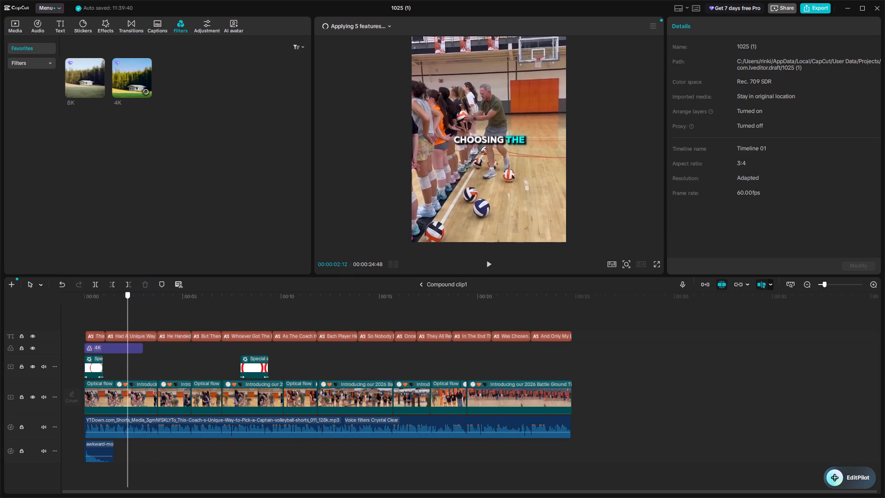
Trim the end of the 4K filter on the timeline so it covers only about the first 2.3 seconds.
{"action": "left_click_drag", "start_coordinate": [128, 342], "coordinate": [60, 352]}
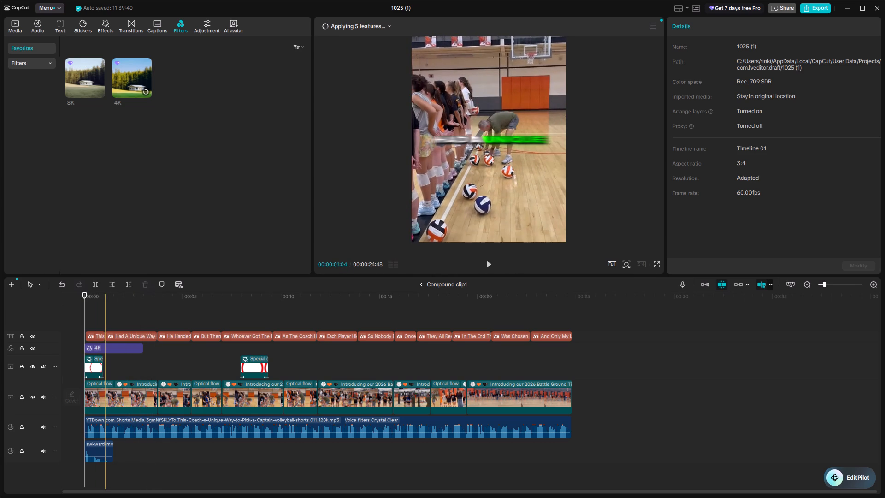
{"action": "left_click", "coordinate": [105, 346]}
{"action": "left_click_drag", "start_coordinate": [142, 350], "coordinate": [387, 333]}
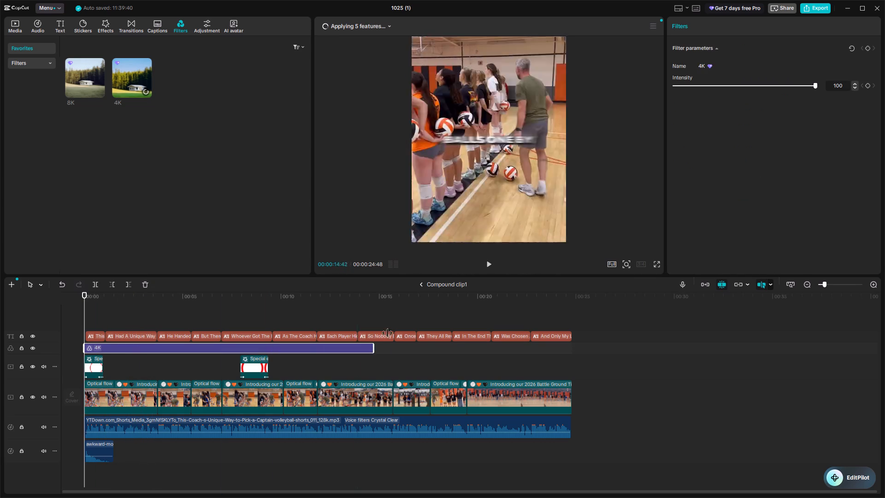
{"action": "left_click_drag", "start_coordinate": [387, 333], "coordinate": [118, 328]}
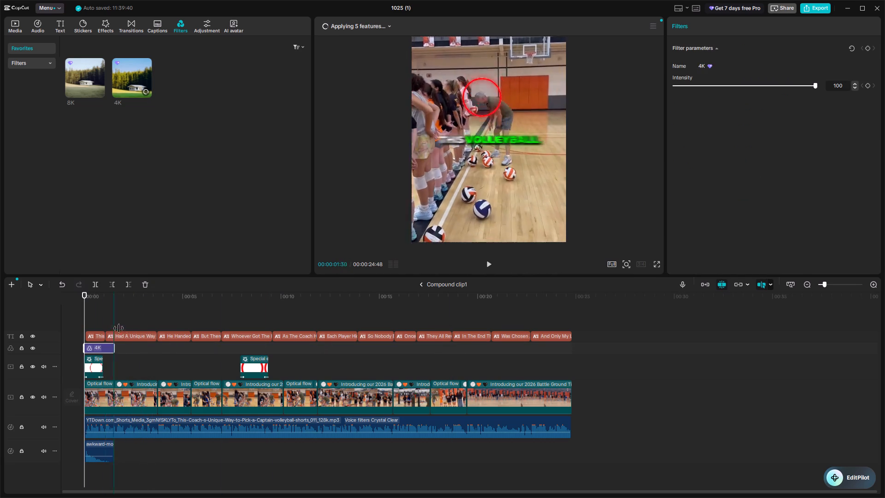
{"action": "left_click_drag", "start_coordinate": [118, 328], "coordinate": [129, 332]}
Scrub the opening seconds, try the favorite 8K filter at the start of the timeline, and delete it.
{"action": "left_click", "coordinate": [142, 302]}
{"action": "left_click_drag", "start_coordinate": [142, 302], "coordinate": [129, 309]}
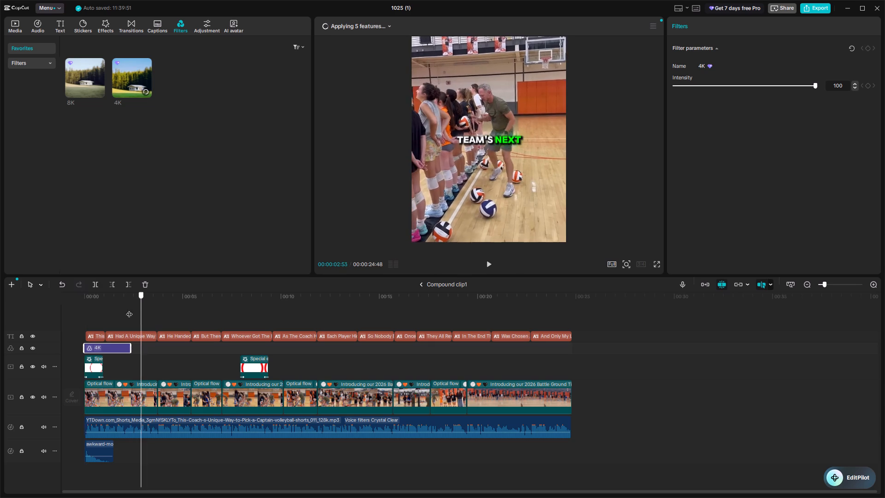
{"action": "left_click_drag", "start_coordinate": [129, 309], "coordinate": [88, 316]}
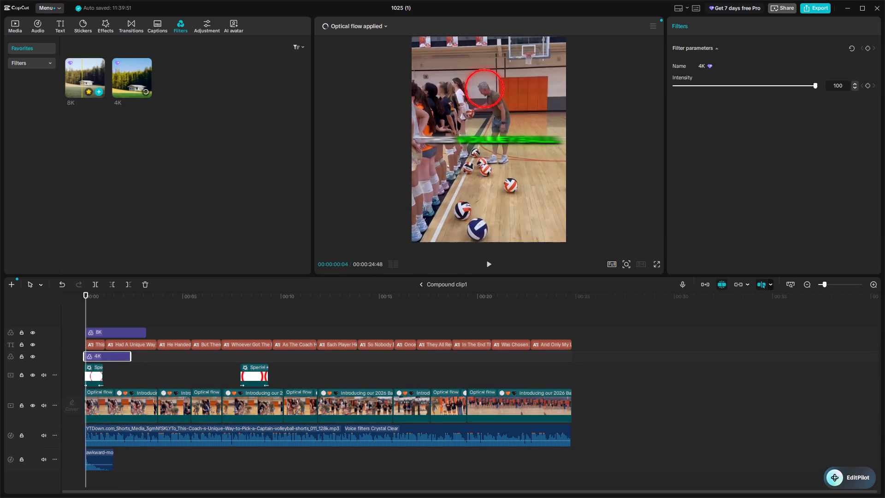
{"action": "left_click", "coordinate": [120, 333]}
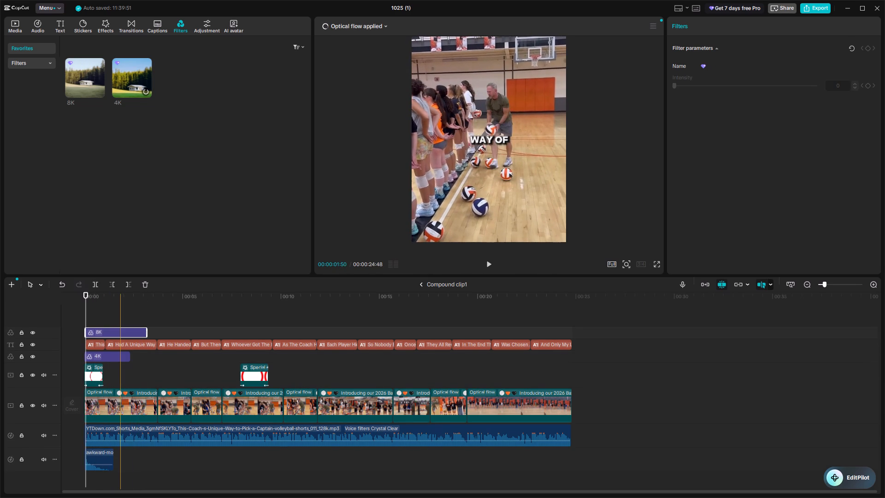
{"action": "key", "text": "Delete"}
Check the feature-processing status and scrub through the opening seconds to examine the 4K filter's look.
{"action": "left_click", "coordinate": [95, 348]}
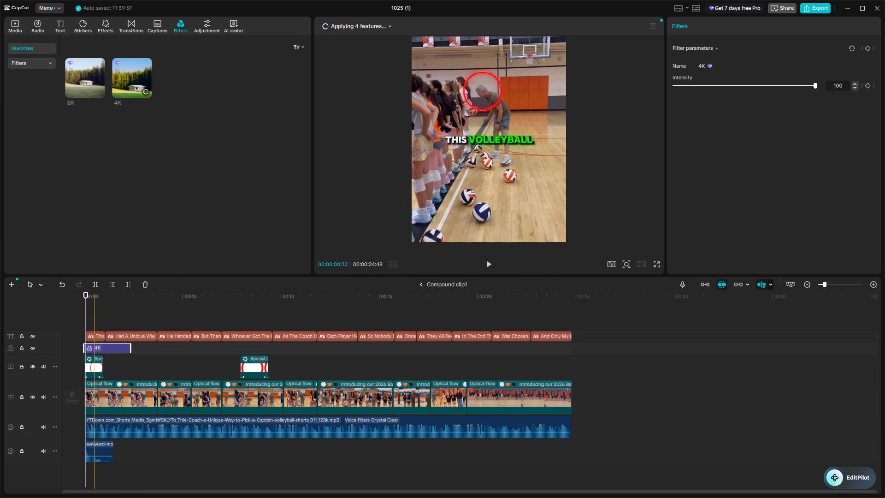
{"action": "left_click", "coordinate": [384, 25]}
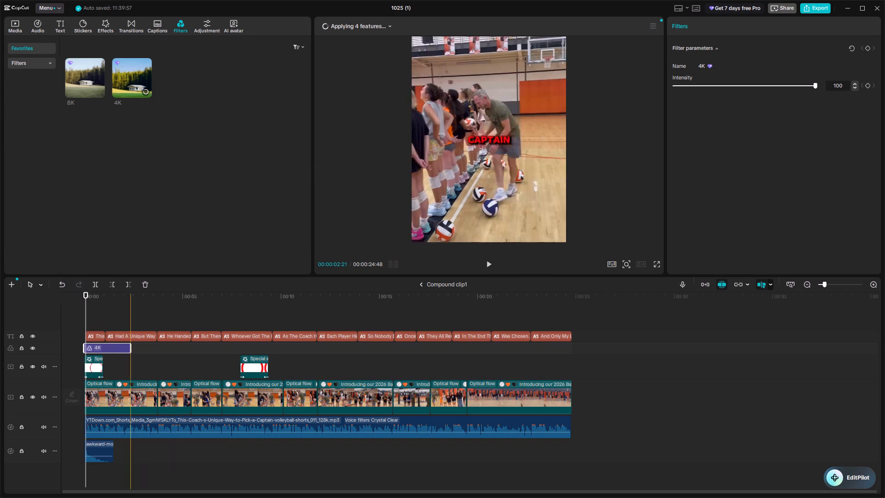
{"action": "left_click", "coordinate": [112, 356]}
{"action": "left_click", "coordinate": [114, 346]}
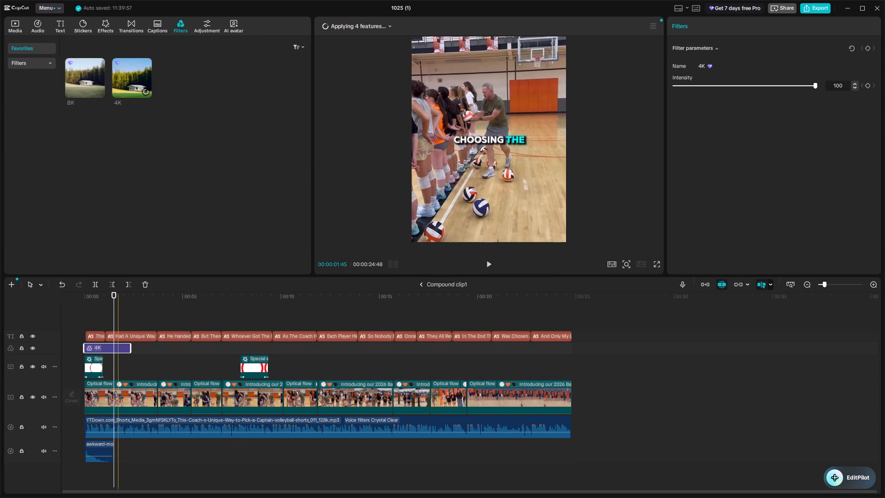
{"action": "left_click", "coordinate": [113, 315]}
{"action": "left_click_drag", "start_coordinate": [113, 315], "coordinate": [108, 326]}
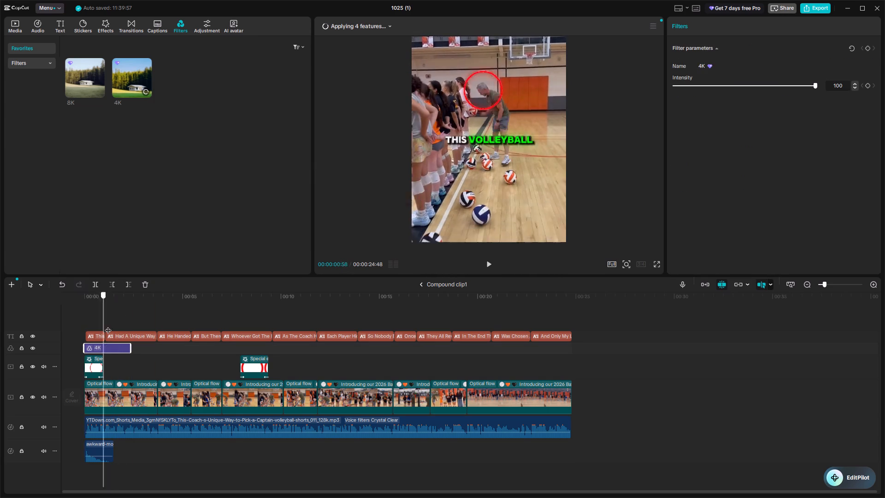
{"action": "left_click_drag", "start_coordinate": [108, 326], "coordinate": [135, 326]}
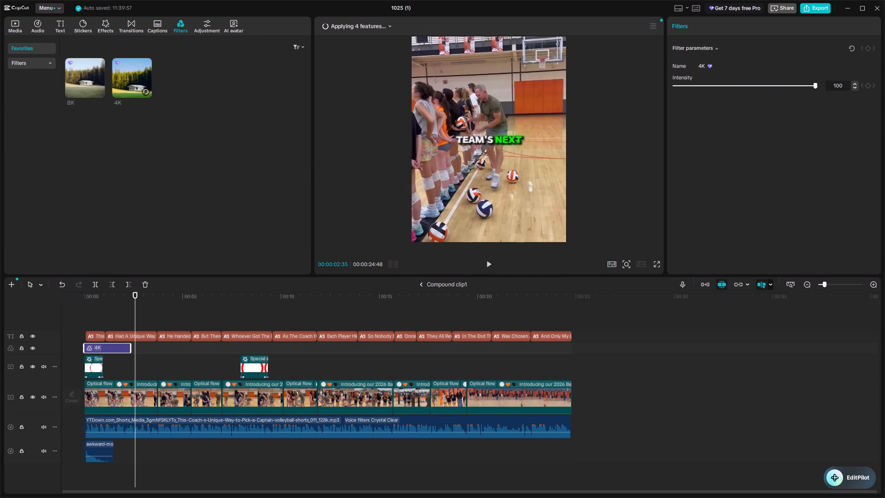